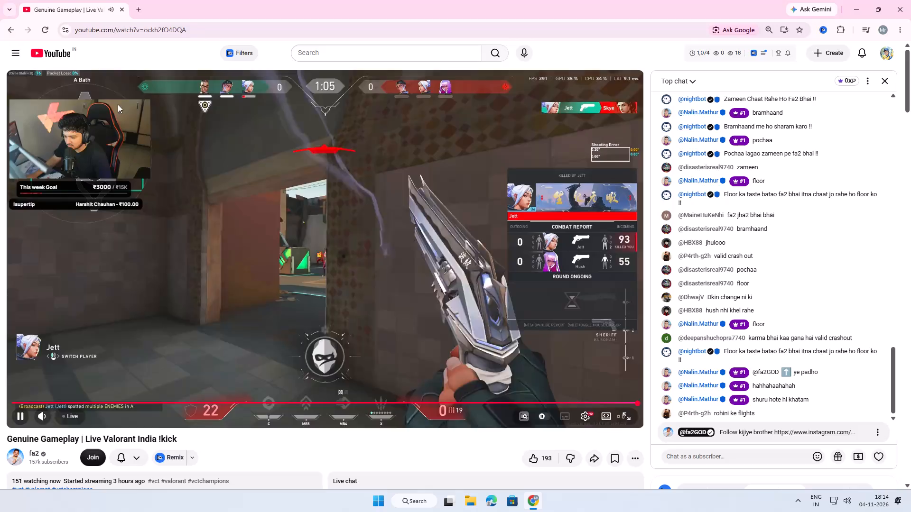
# Close the browser window showing the Valorant livestream.
pyautogui.click(910, 0)
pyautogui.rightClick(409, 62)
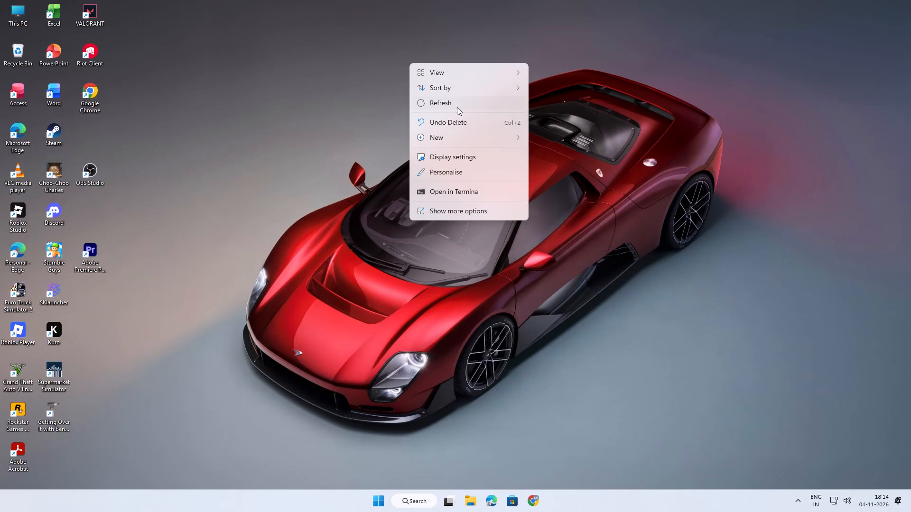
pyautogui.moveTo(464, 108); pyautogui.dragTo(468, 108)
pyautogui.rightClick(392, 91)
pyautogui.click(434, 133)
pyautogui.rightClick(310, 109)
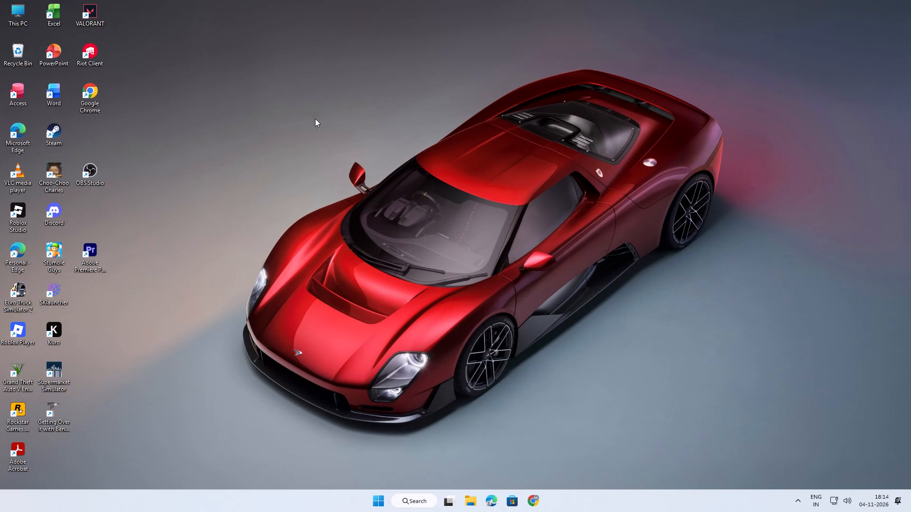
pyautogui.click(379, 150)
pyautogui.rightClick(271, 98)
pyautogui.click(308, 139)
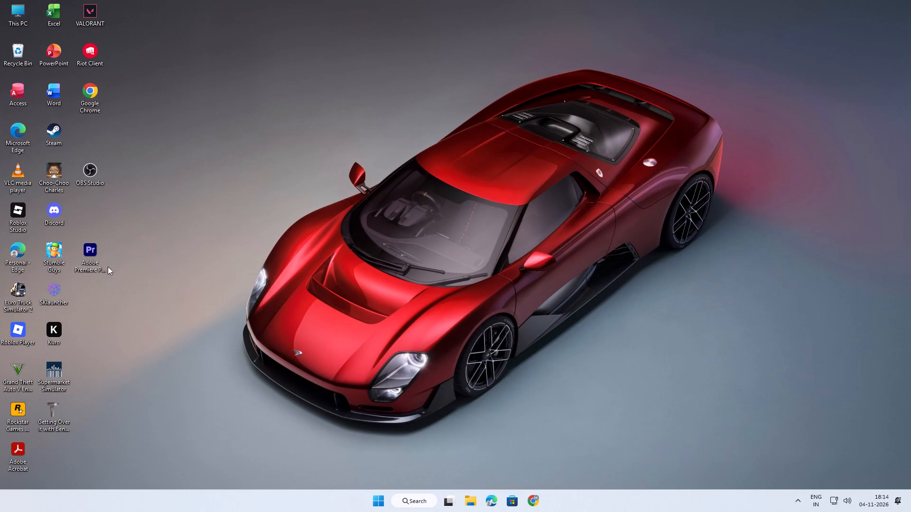
# Launch Adobe Premiere Pro 2026 from the desktop.
pyautogui.doubleClick(93, 261)
pyautogui.moveTo(271, 0); pyautogui.dragTo(795, 426)
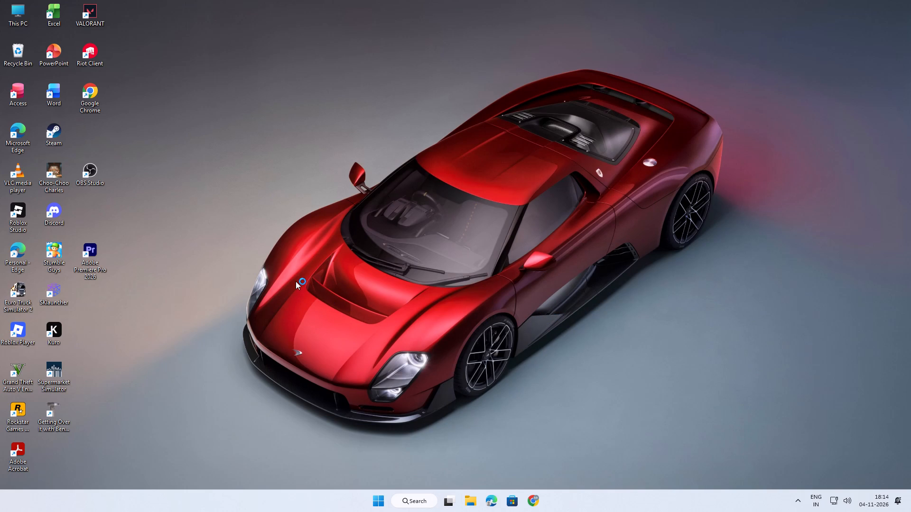
# Show the hidden system tray icons.
pyautogui.click(804, 494)
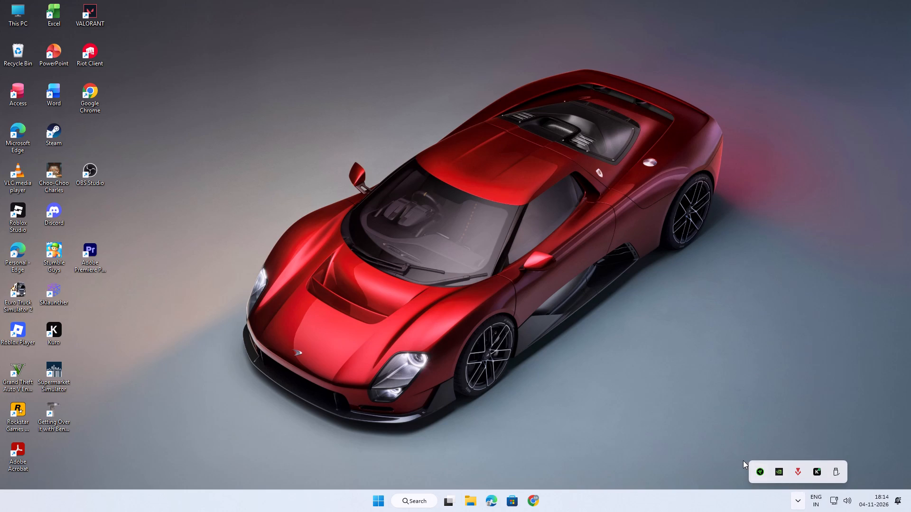
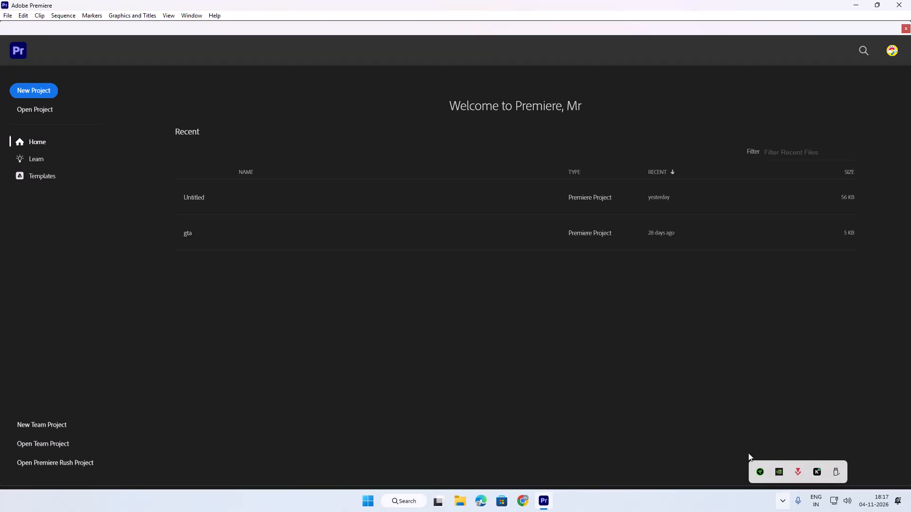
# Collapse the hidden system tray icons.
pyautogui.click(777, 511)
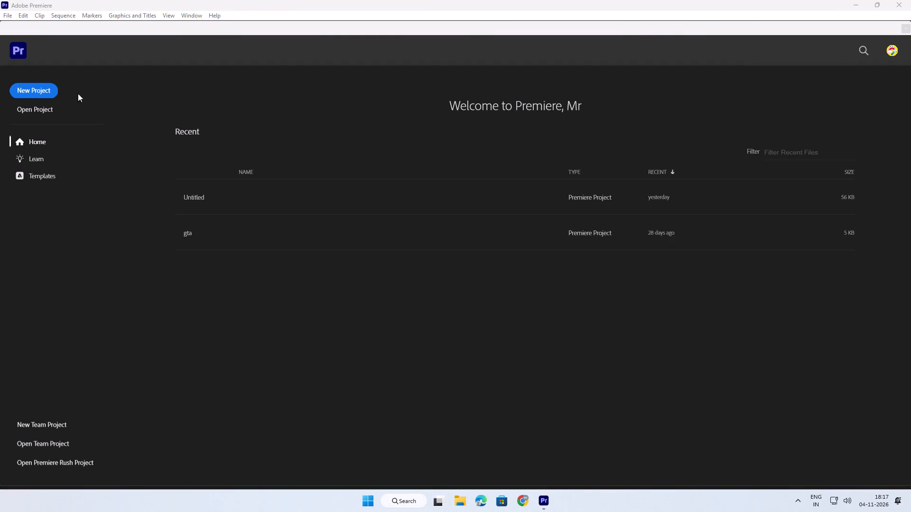
# Create a new project named Untitled in E:\content pro, replacing the existing project of that name.
pyautogui.click(44, 94)
pyautogui.click(502, 294)
pyautogui.click(510, 274)
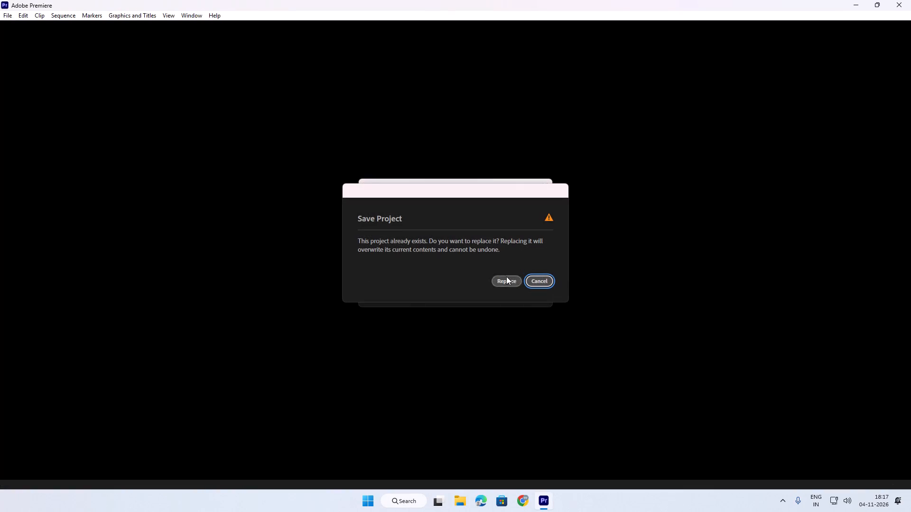
pyautogui.click(506, 276)
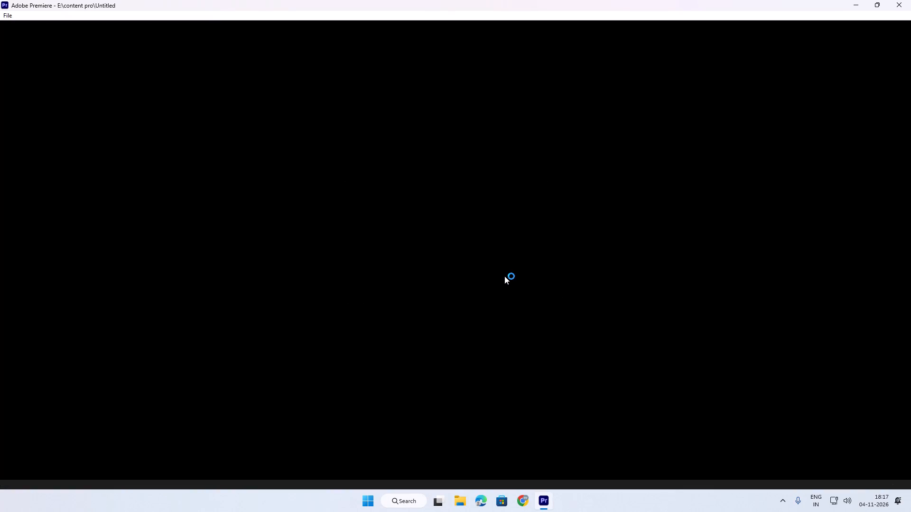
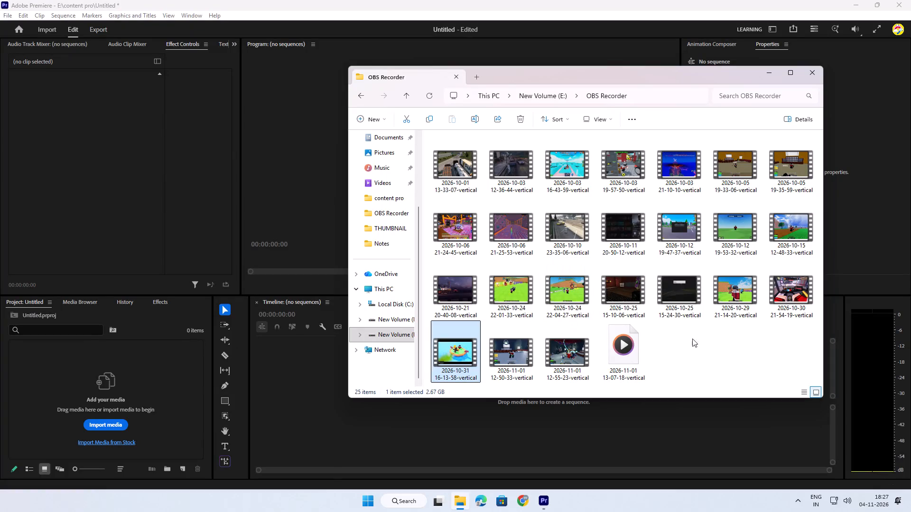
pyautogui.doubleClick(631, 339)
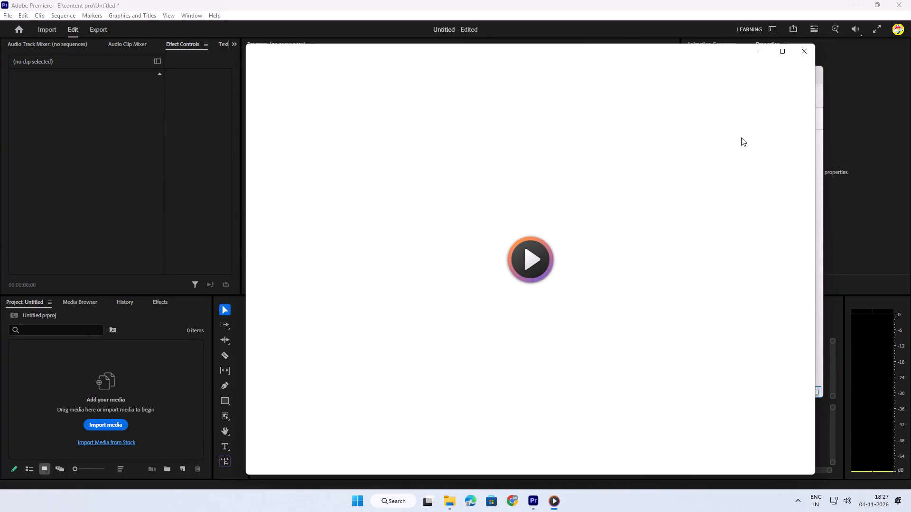
pyautogui.click(804, 55)
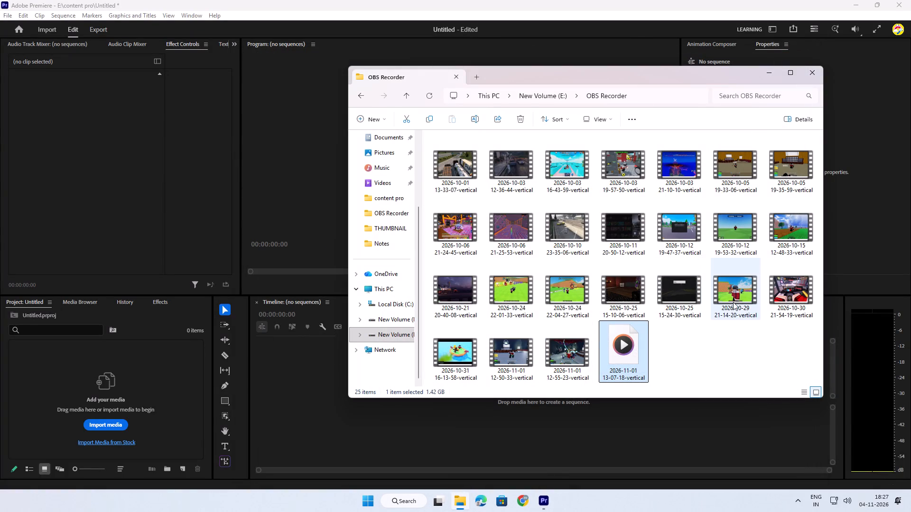
pyautogui.doubleClick(665, 293)
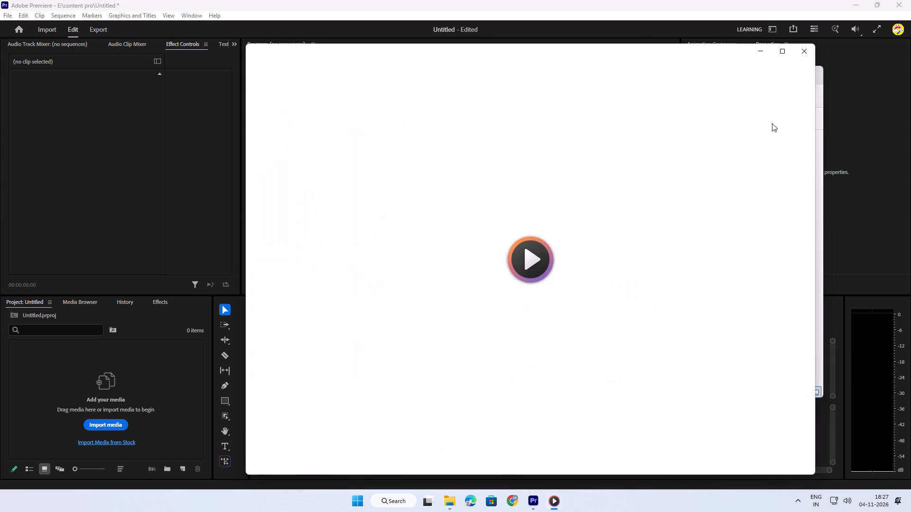
pyautogui.click(805, 57)
pyautogui.doubleClick(782, 298)
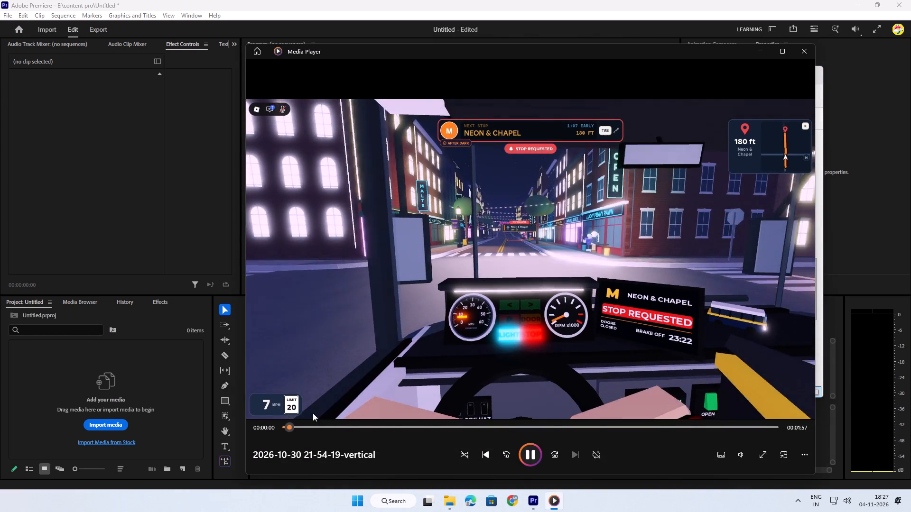
pyautogui.moveTo(309, 427); pyautogui.dragTo(340, 431)
pyautogui.moveTo(341, 431); pyautogui.dragTo(410, 432)
pyautogui.moveTo(399, 431); pyautogui.dragTo(436, 432)
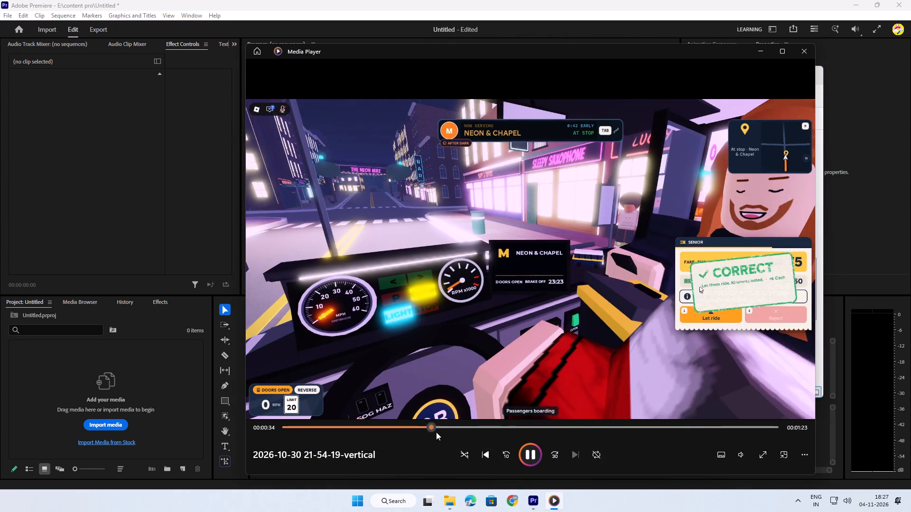
pyautogui.moveTo(436, 432); pyautogui.dragTo(440, 432)
pyautogui.moveTo(443, 431); pyautogui.dragTo(494, 435)
pyautogui.moveTo(494, 435); pyautogui.dragTo(511, 435)
pyautogui.moveTo(519, 427); pyautogui.dragTo(564, 425)
pyautogui.moveTo(581, 422); pyautogui.dragTo(599, 421)
pyautogui.click(627, 422)
pyautogui.click(662, 423)
pyautogui.click(694, 425)
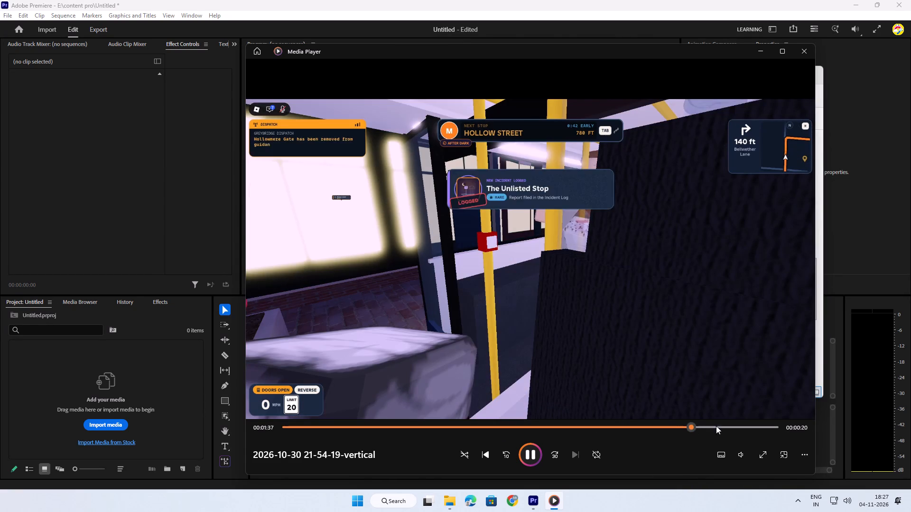
pyautogui.click(729, 425)
pyautogui.click(754, 422)
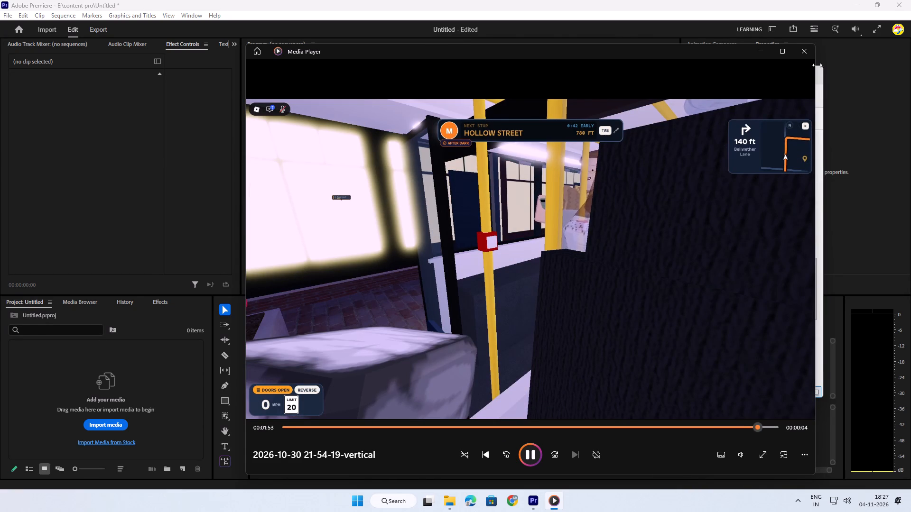
pyautogui.click(815, 58)
pyautogui.click(807, 49)
pyautogui.doubleClick(673, 162)
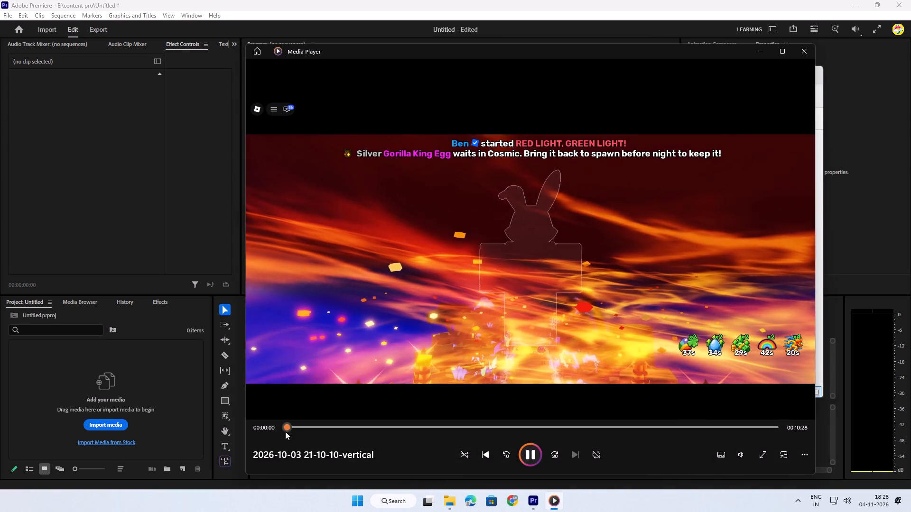
pyautogui.moveTo(294, 427); pyautogui.dragTo(365, 433)
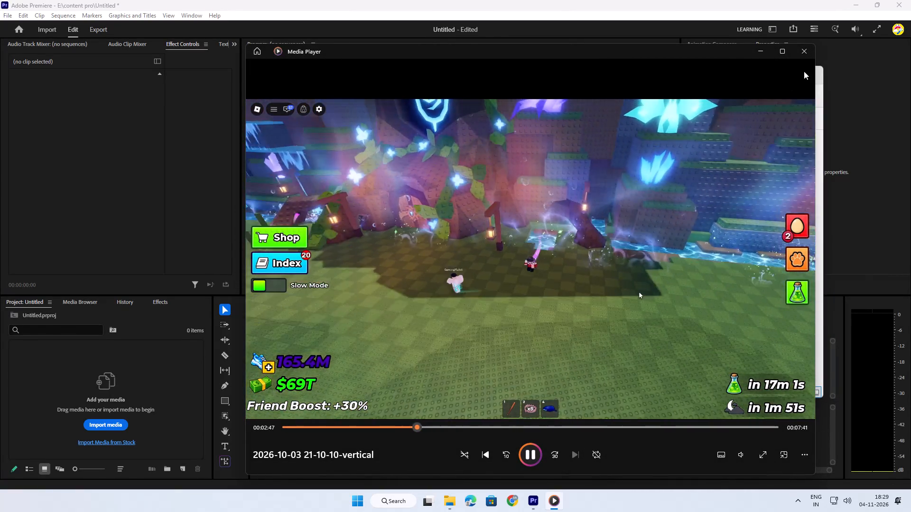
pyautogui.click(804, 47)
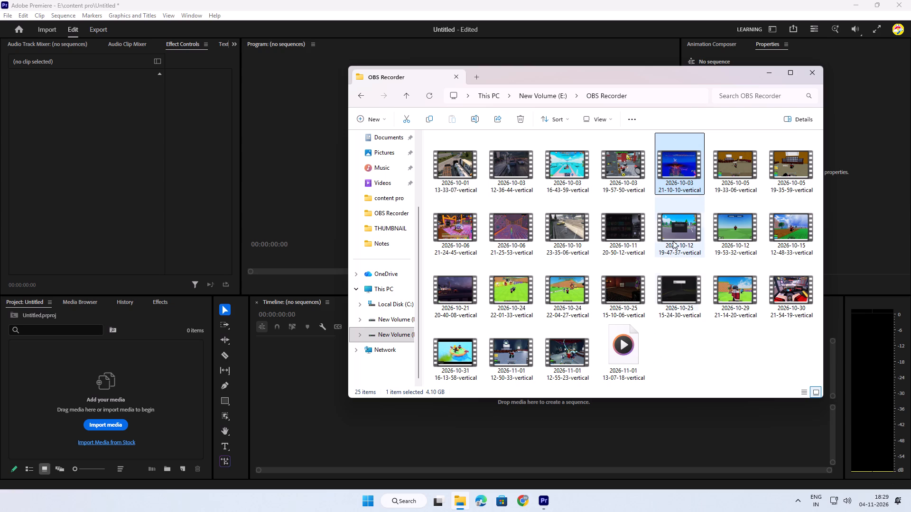
pyautogui.moveTo(689, 165); pyautogui.dragTo(120, 414)
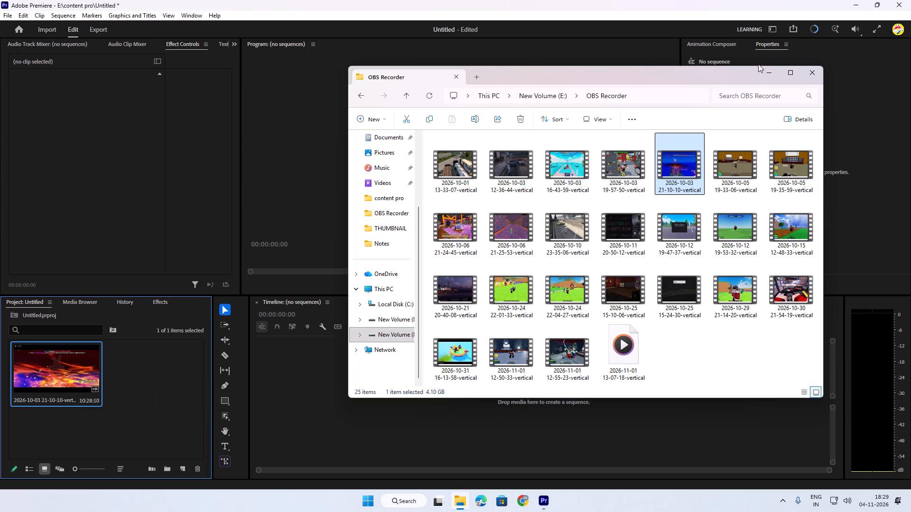
pyautogui.click(768, 77)
pyautogui.doubleClick(86, 378)
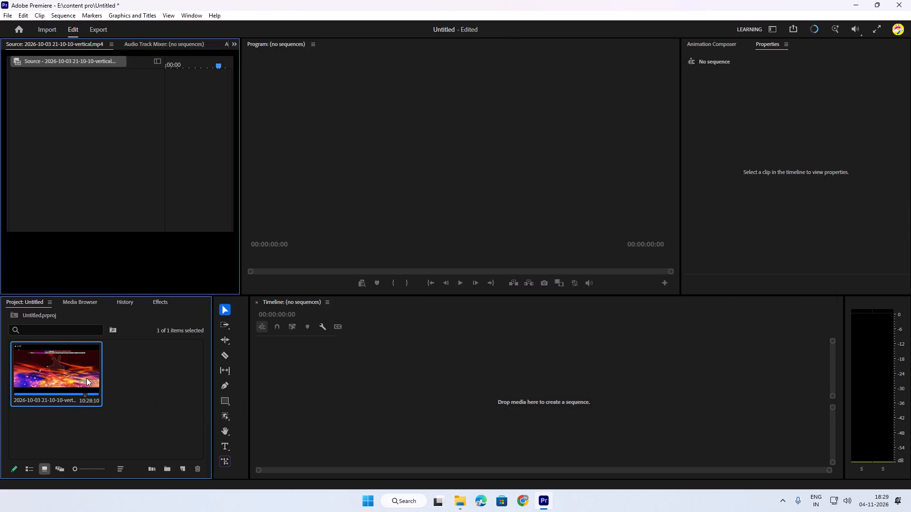
# Scrub and play through the first minutes of the source clip to find where the wanted segment should start.
pyautogui.moveTo(198, 255); pyautogui.dragTo(85, 267)
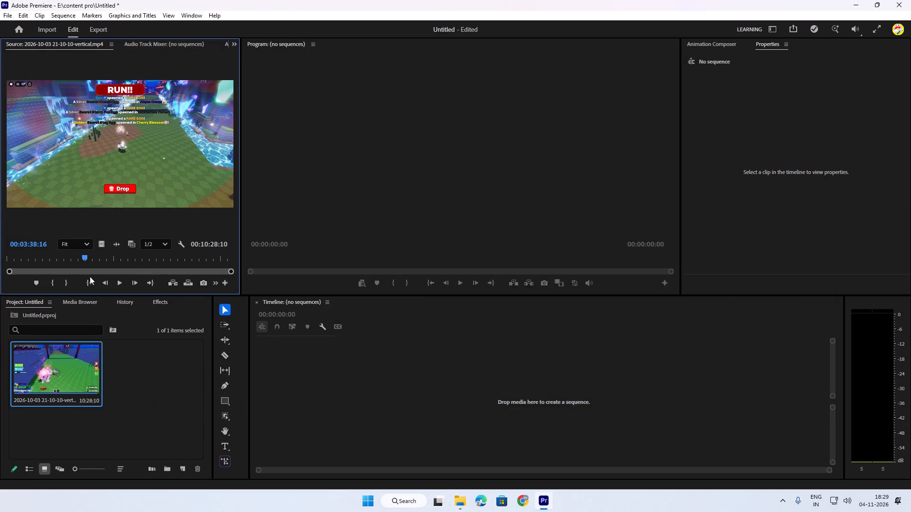
pyautogui.moveTo(82, 259); pyautogui.dragTo(47, 261)
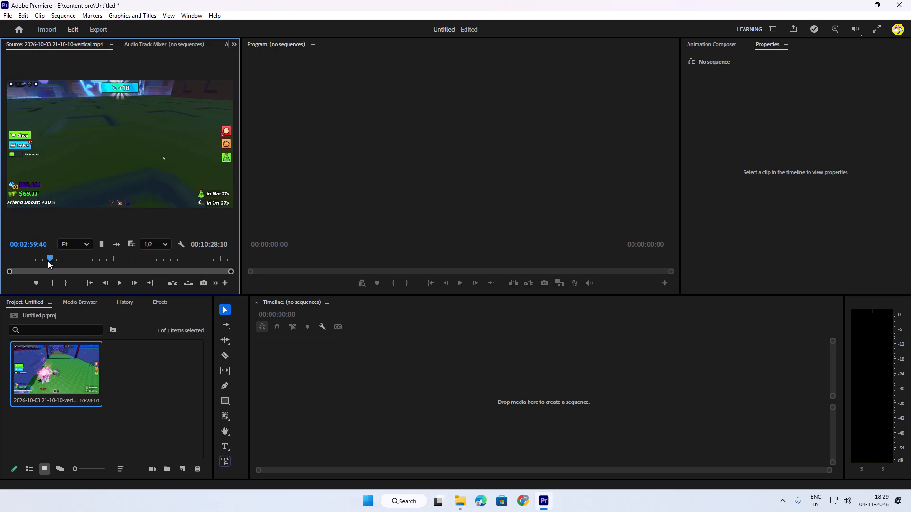
pyautogui.moveTo(30, 258); pyautogui.dragTo(18, 259)
pyautogui.moveTo(16, 257); pyautogui.dragTo(47, 259)
pyautogui.moveTo(48, 259); pyautogui.dragTo(34, 264)
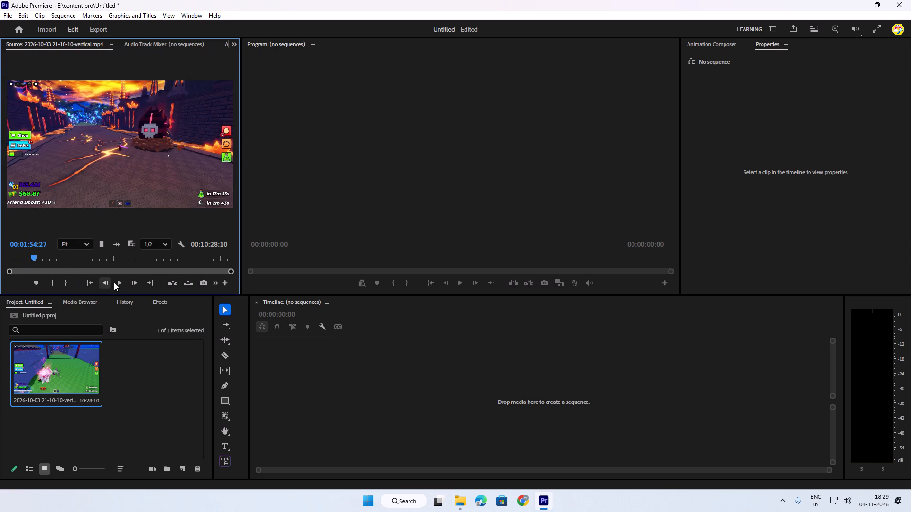
pyautogui.click(117, 283)
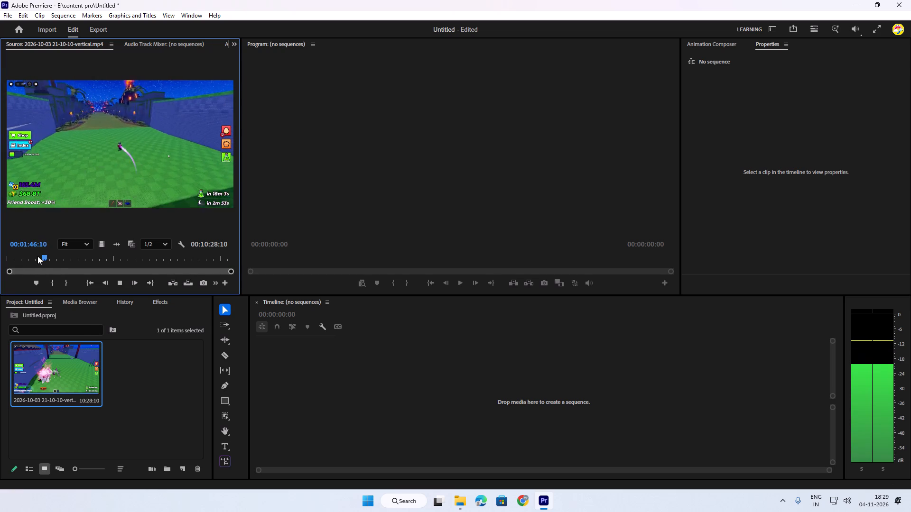
pyautogui.moveTo(42, 256); pyautogui.dragTo(33, 257)
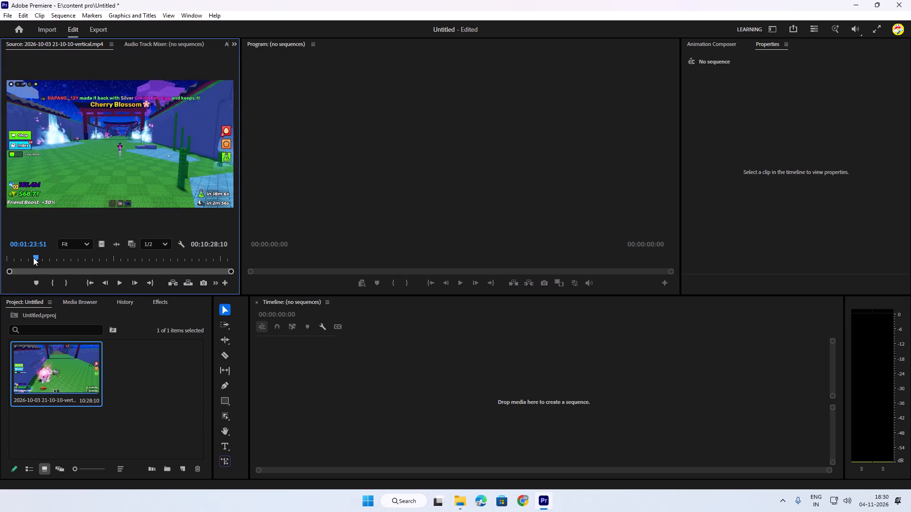
pyautogui.moveTo(33, 257); pyautogui.dragTo(32, 257)
pyautogui.click(119, 286)
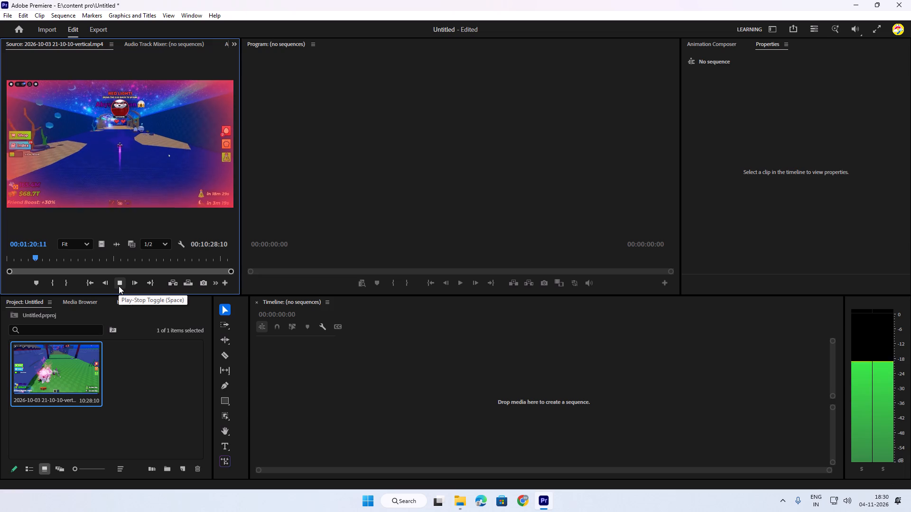
pyautogui.press('space')
pyautogui.press('space')
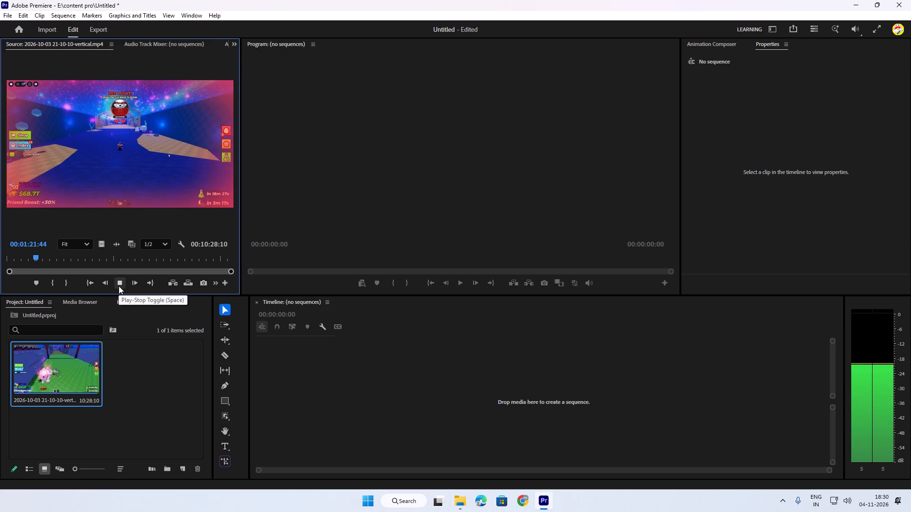
pyautogui.press('space')
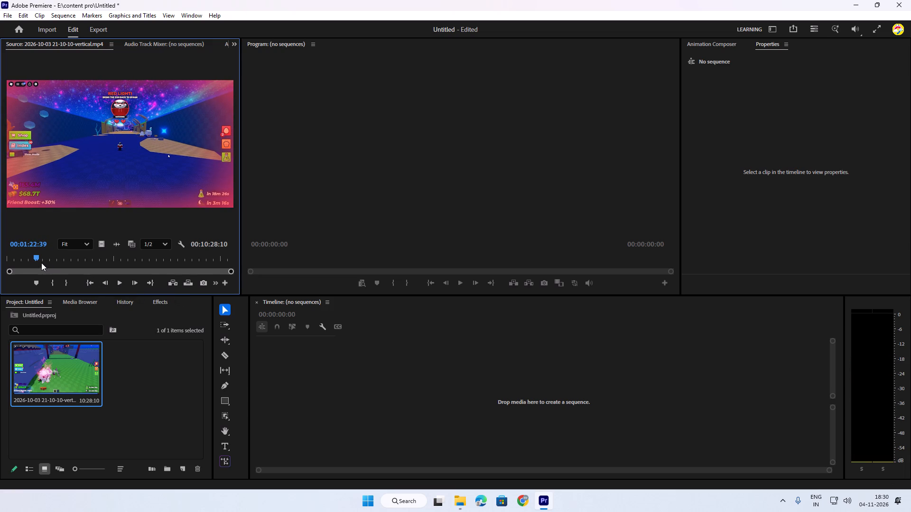
# Mark the source clip's In point at 00:01:19:51, during the red light scene.
pyautogui.click(37, 256)
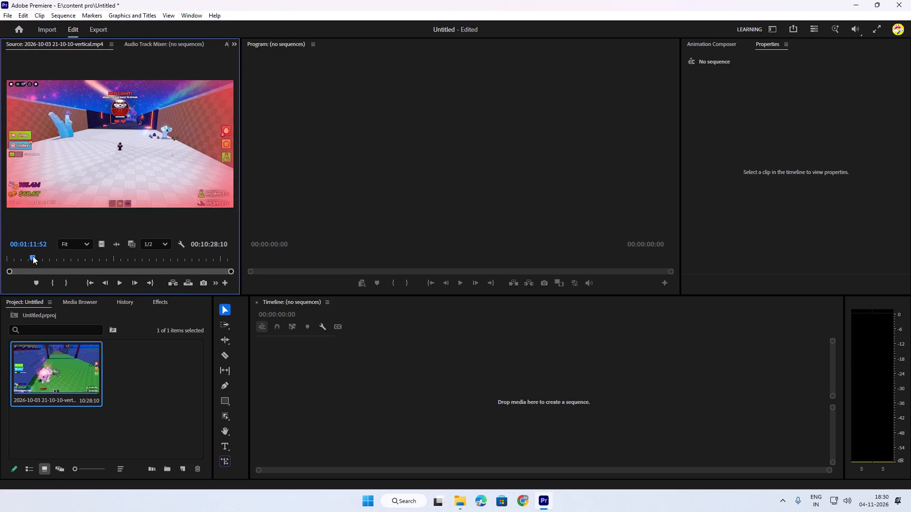
pyautogui.write('i')
pyautogui.press('space')
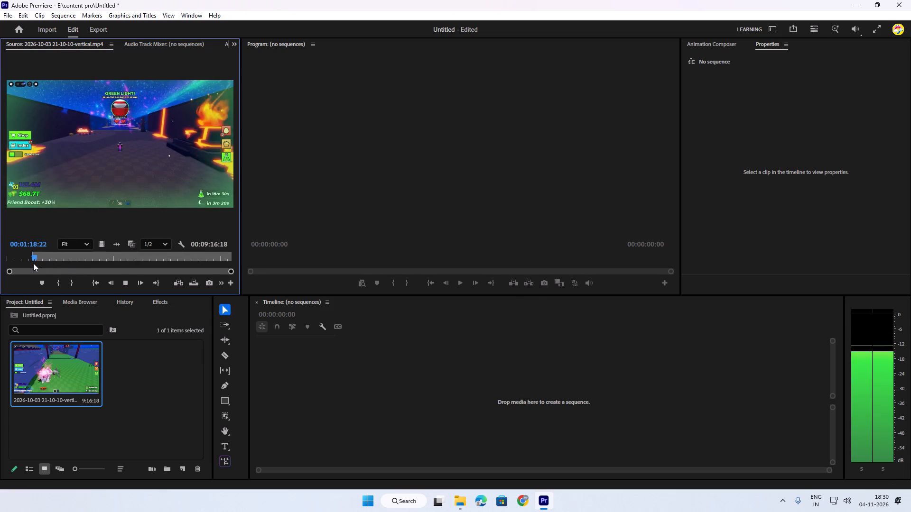
pyautogui.press('space')
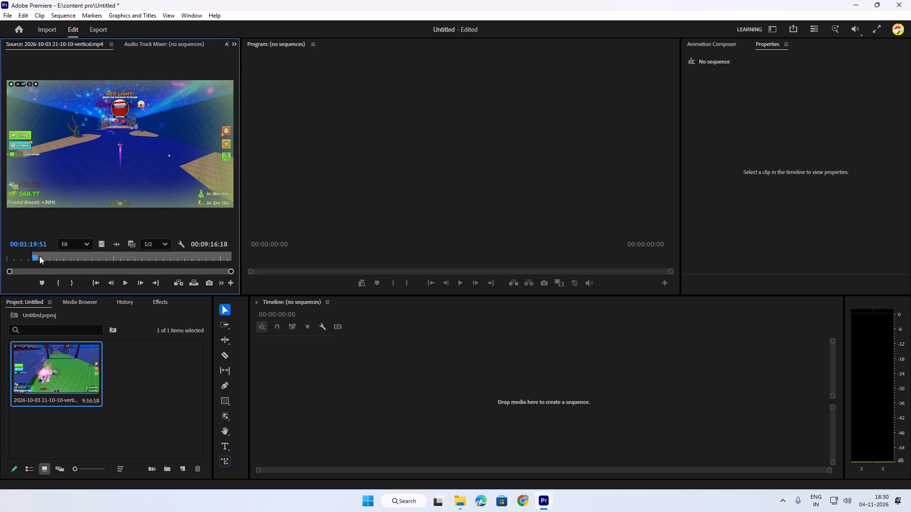
pyautogui.write('i')
# Play the source clip onward from the In point and mark its Out point at 00:02:55:00.
pyautogui.press('space')
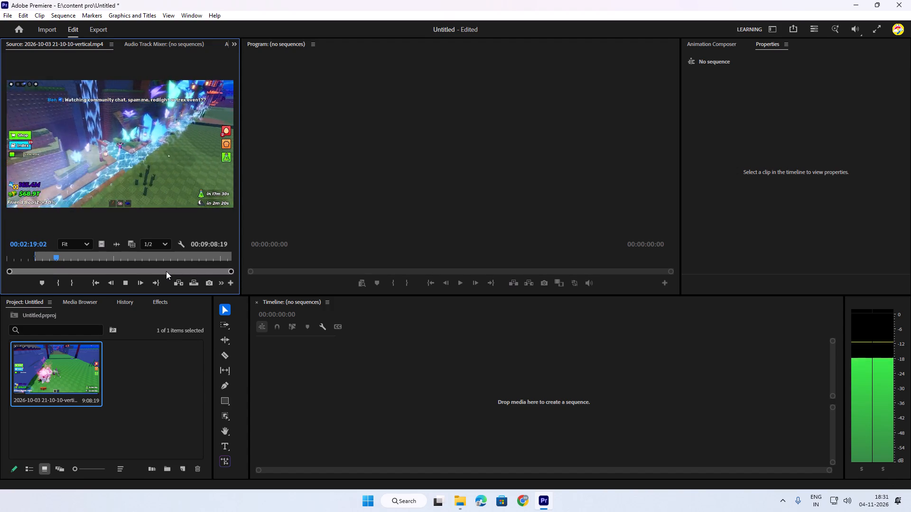
pyautogui.click(786, 502)
pyautogui.click(786, 501)
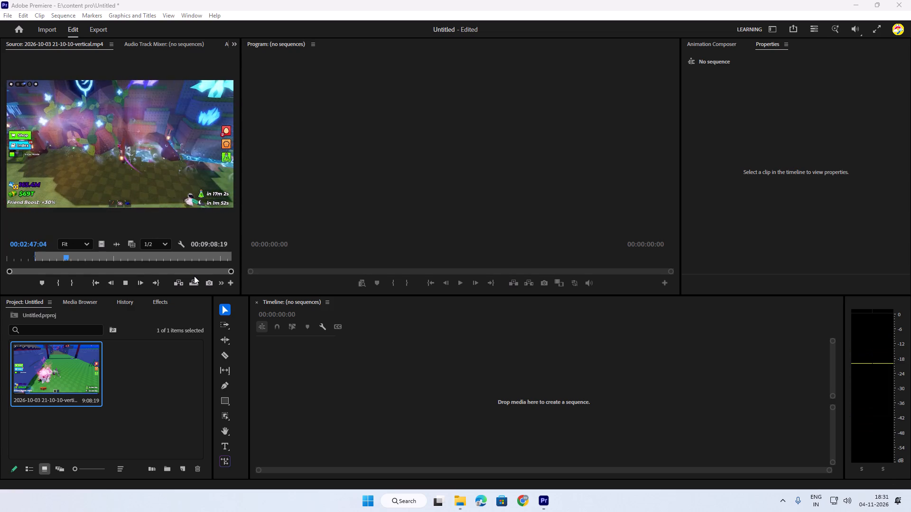
pyautogui.press('space')
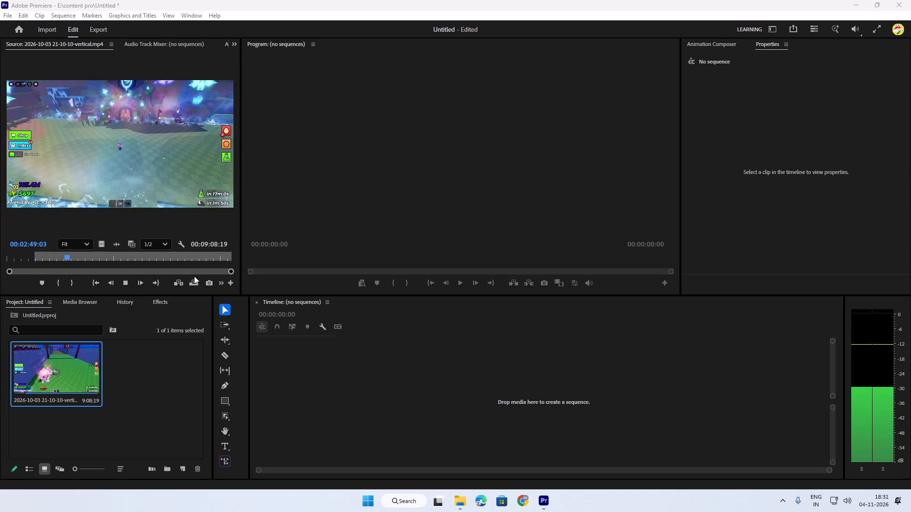
pyautogui.press('space')
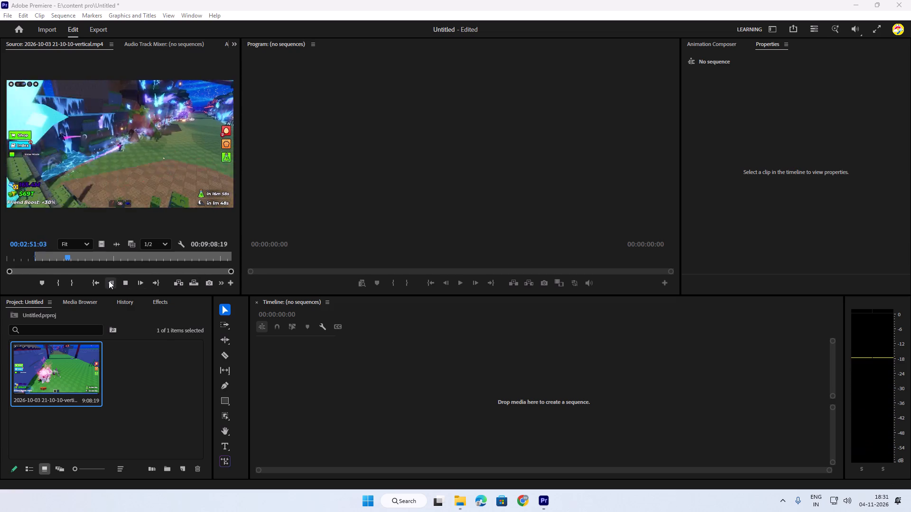
pyautogui.click(122, 281)
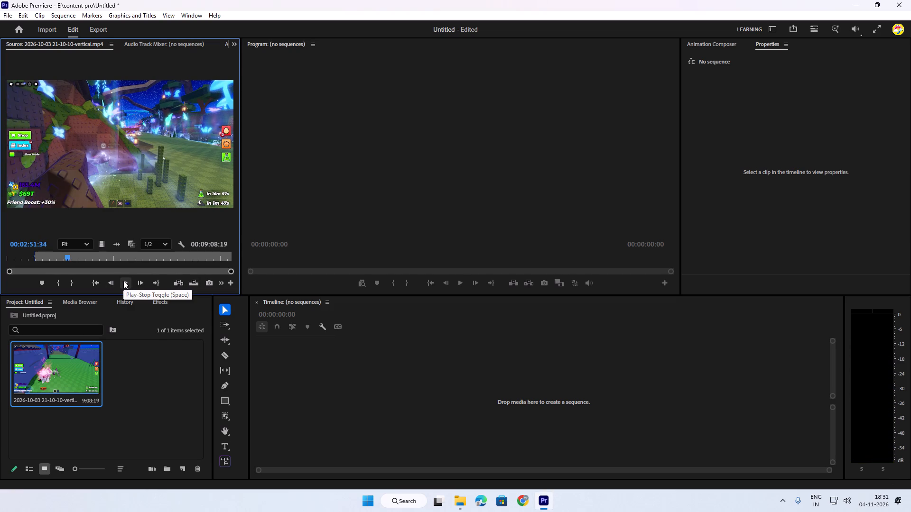
pyautogui.click(123, 281)
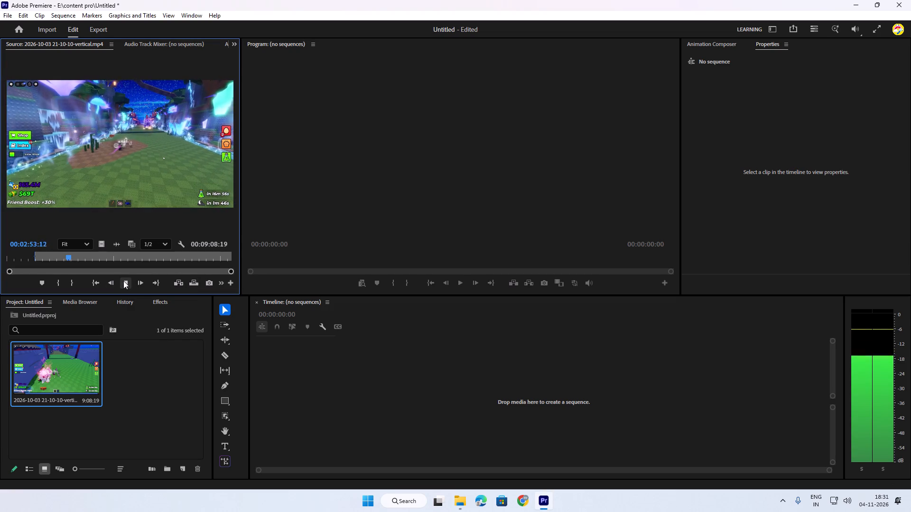
pyautogui.press('space')
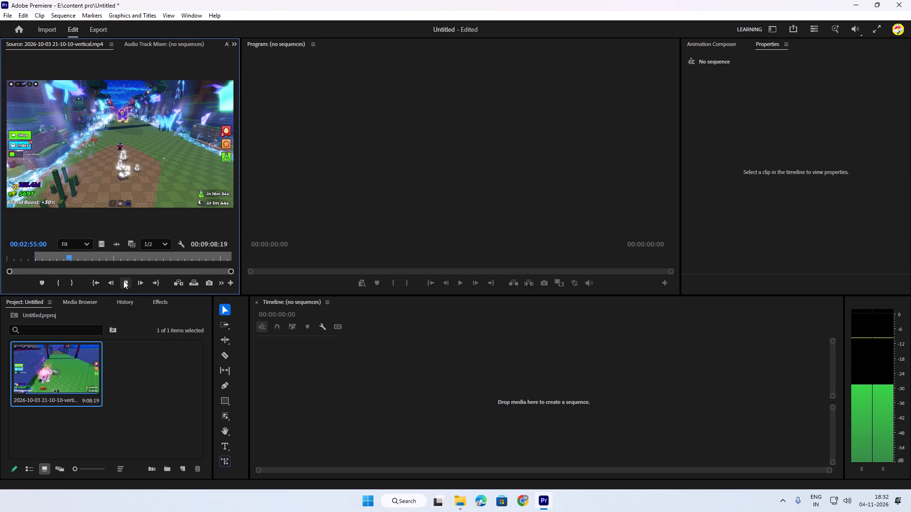
pyautogui.press('o')
# Place the marked source segment in the empty timeline, creating a sequence from it.
pyautogui.moveTo(97, 137); pyautogui.dragTo(360, 425)
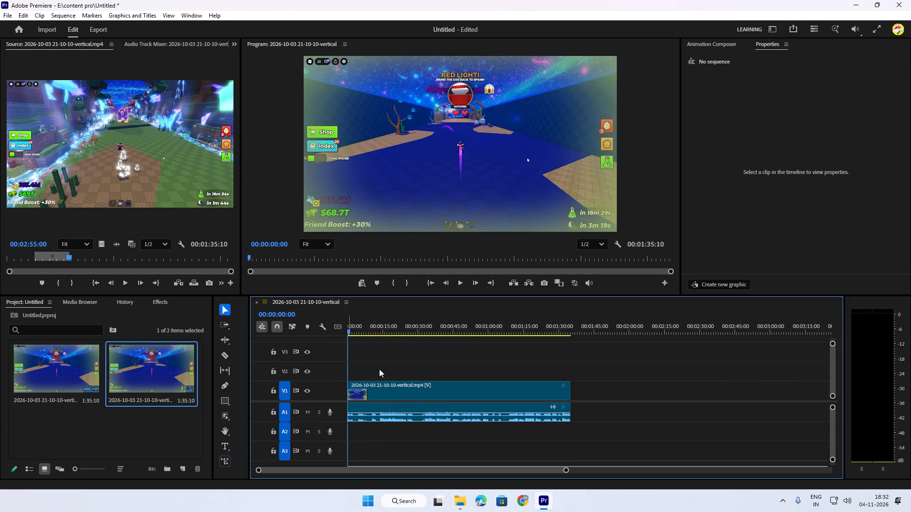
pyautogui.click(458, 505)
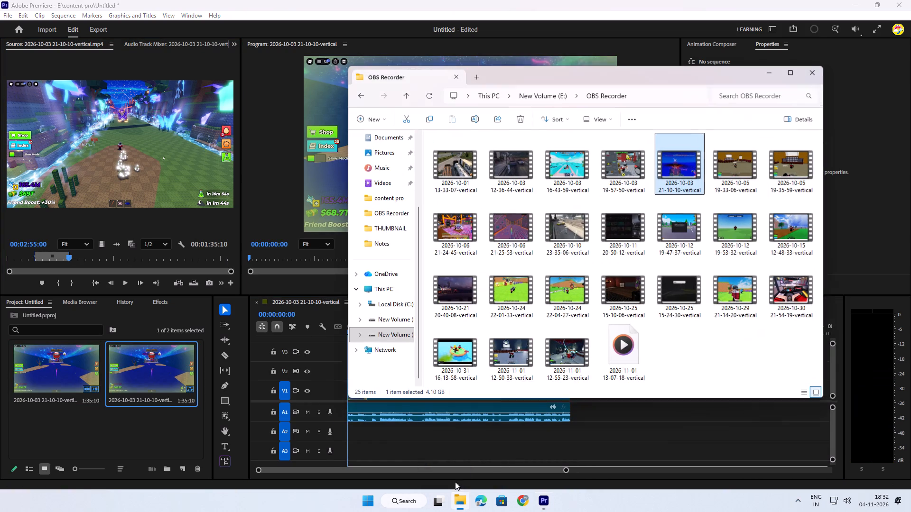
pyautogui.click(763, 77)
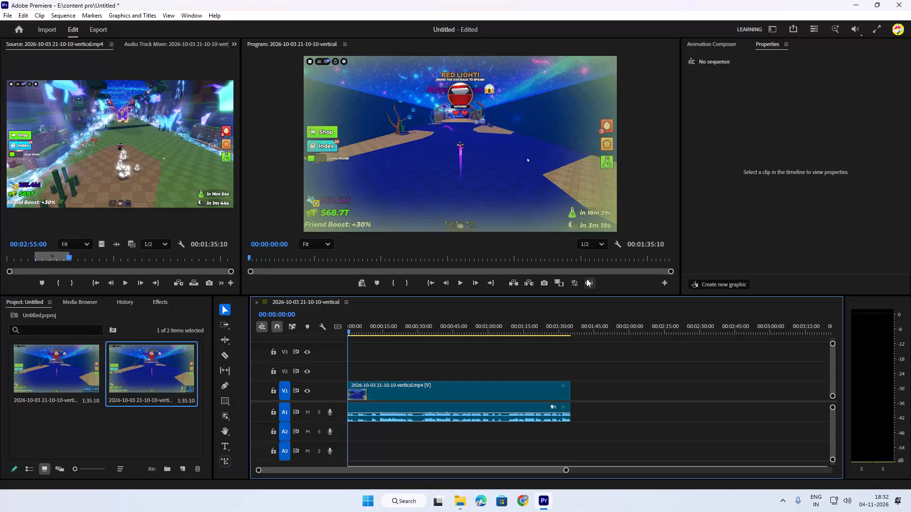
# Play the new sequence from its beginning in the Program Monitor.
pyautogui.click(461, 285)
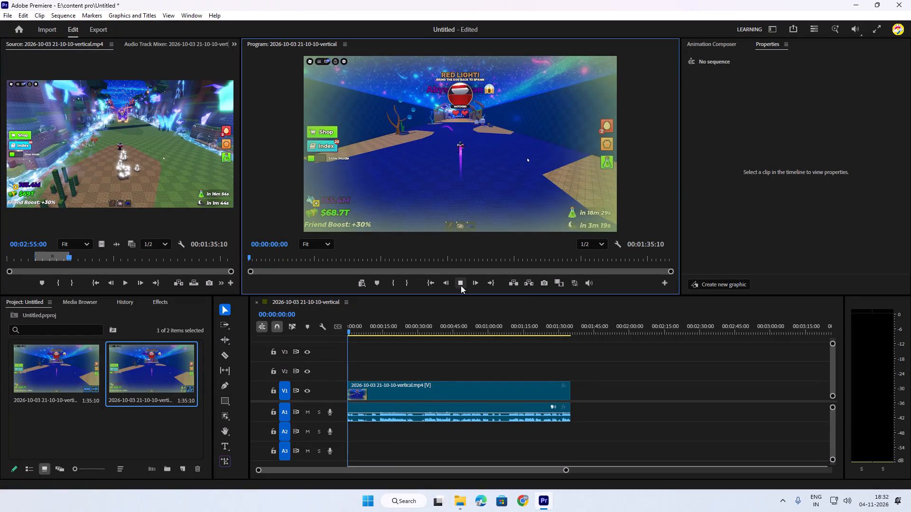
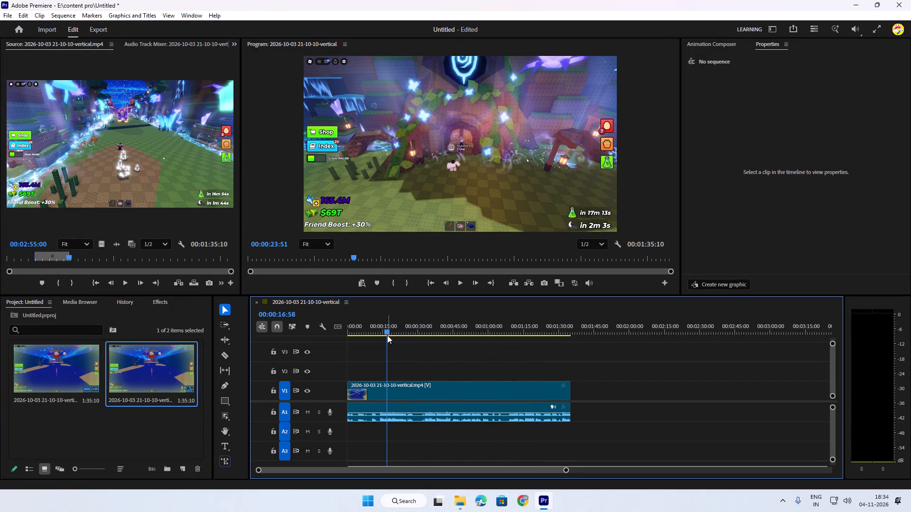
# Find the opening cut point by replaying the sequence start, turn on linked selection, and trim the clip's beginning to 00:00:00:40.
pyautogui.moveTo(387, 332); pyautogui.dragTo(344, 336)
pyautogui.press('space')
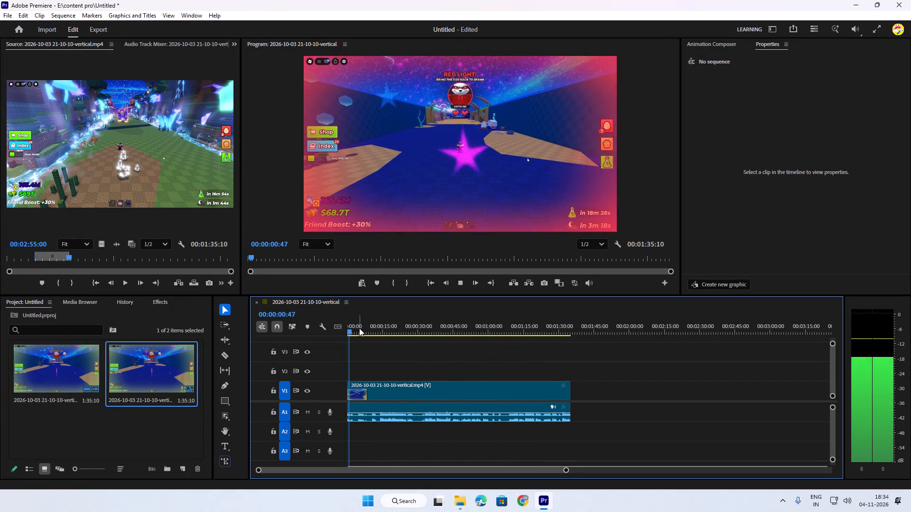
pyautogui.press('space')
pyautogui.click(352, 330)
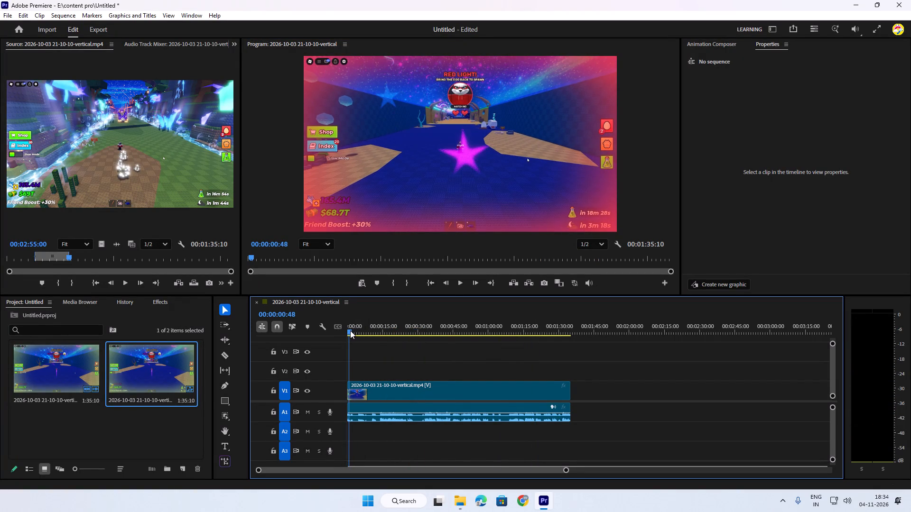
pyautogui.press('space')
pyautogui.click(350, 330)
pyautogui.press('space')
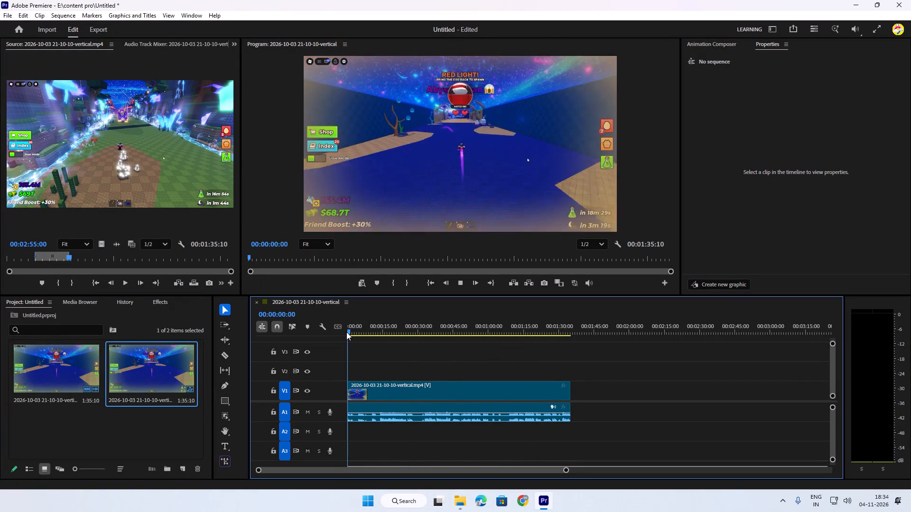
pyautogui.press('space')
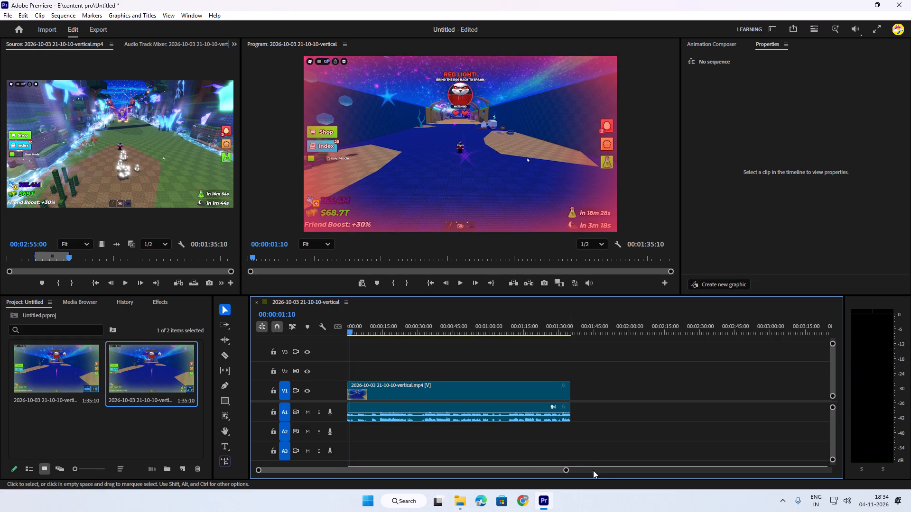
pyautogui.moveTo(566, 467); pyautogui.dragTo(409, 458)
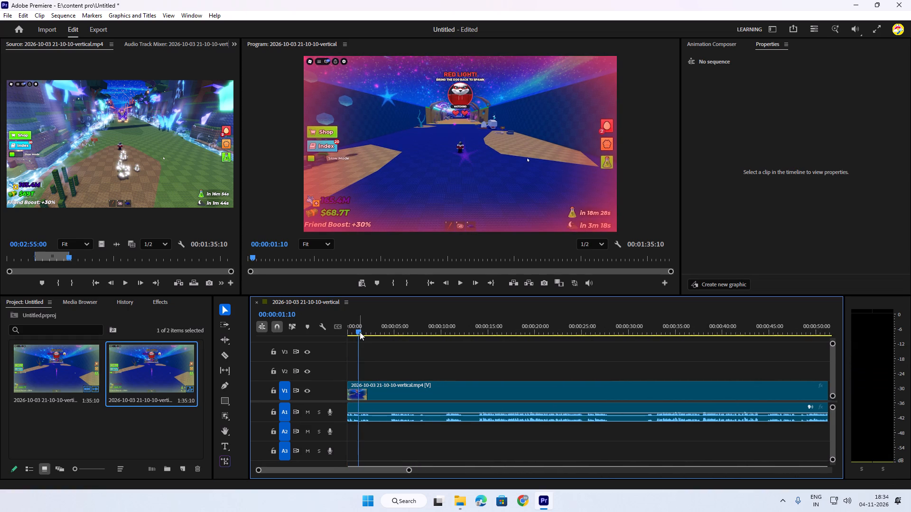
pyautogui.moveTo(360, 332); pyautogui.dragTo(354, 332)
pyautogui.press('space')
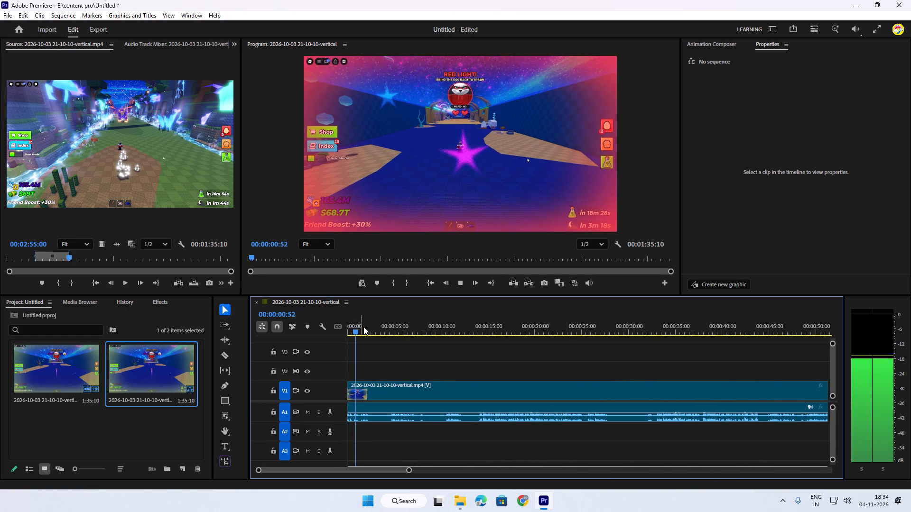
pyautogui.moveTo(367, 328); pyautogui.dragTo(354, 335)
pyautogui.click(297, 326)
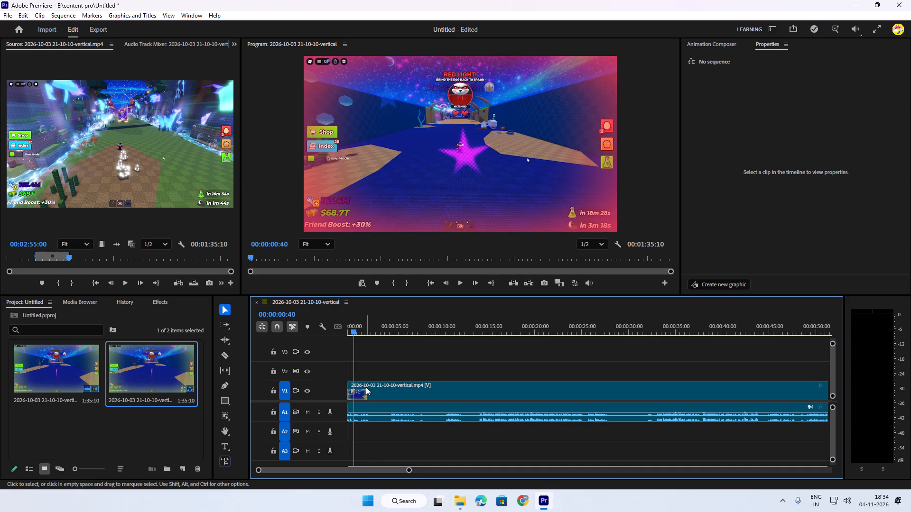
pyautogui.click(368, 389)
pyautogui.click(348, 389)
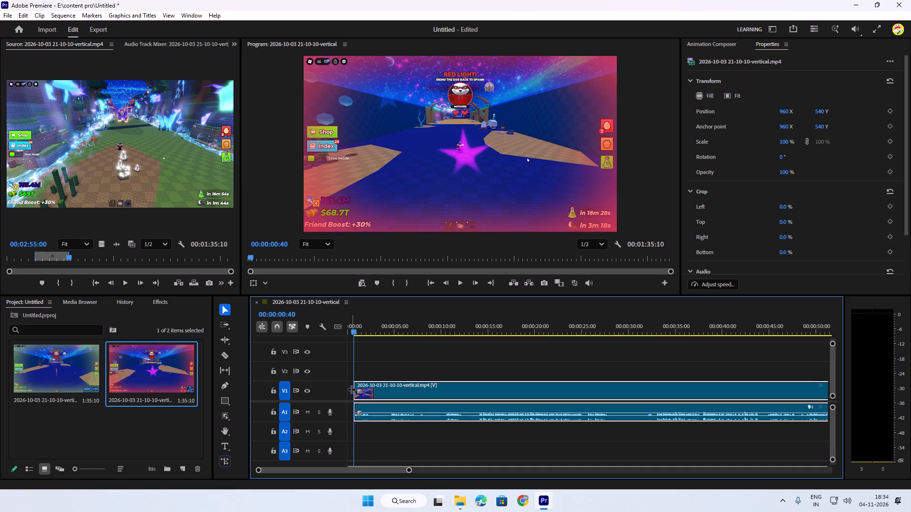
# Delete the empty gap before the trimmed clip so it starts at the beginning of the timeline.
pyautogui.click(350, 390)
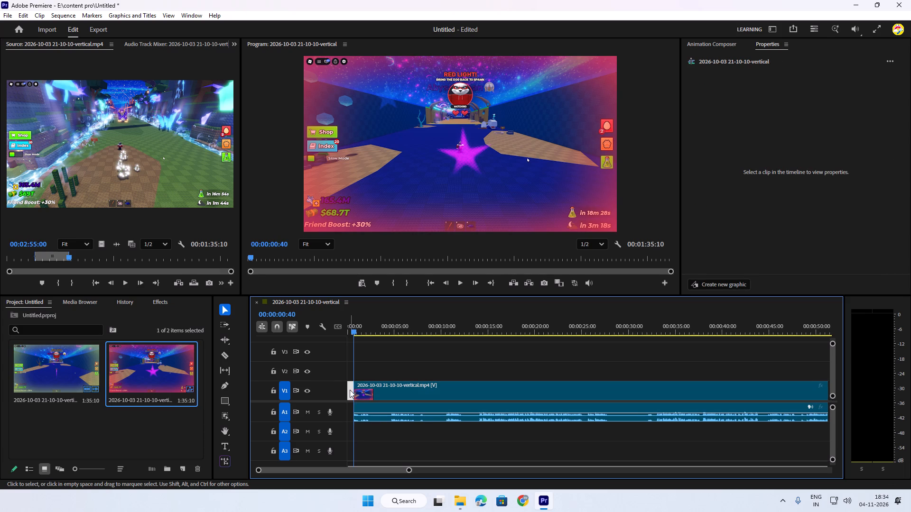
pyautogui.press('BackSpace')
# Play the sequence from its start and add a marker on the clip at 00:00:56:14.
pyautogui.moveTo(351, 327); pyautogui.dragTo(307, 326)
pyautogui.press('space')
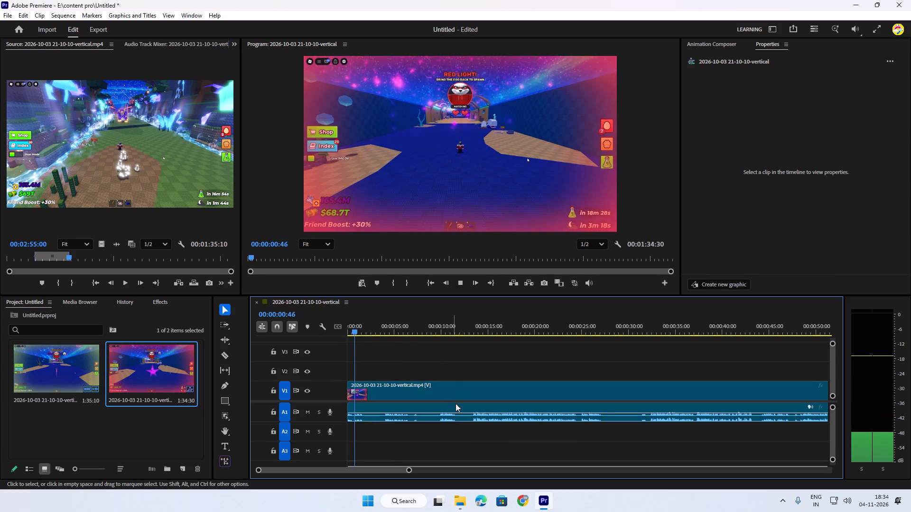
pyautogui.moveTo(410, 471); pyautogui.dragTo(416, 471)
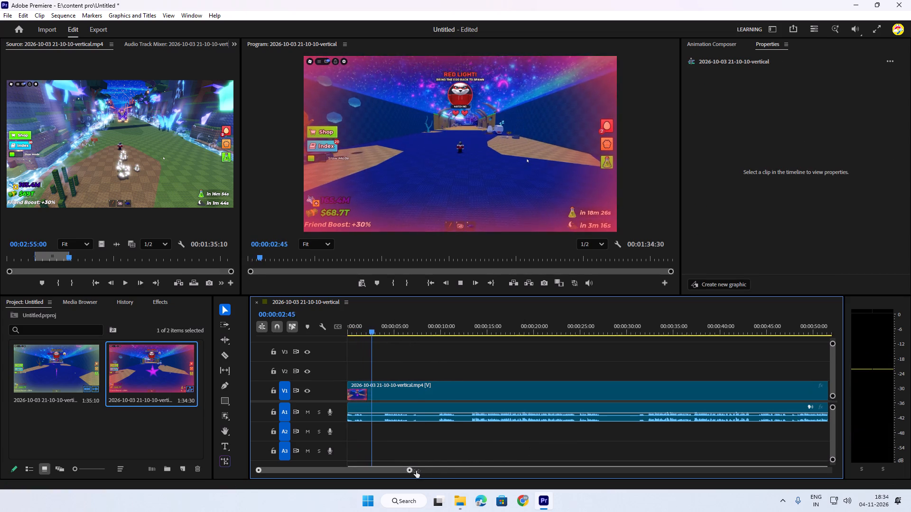
pyautogui.moveTo(416, 471); pyautogui.dragTo(449, 475)
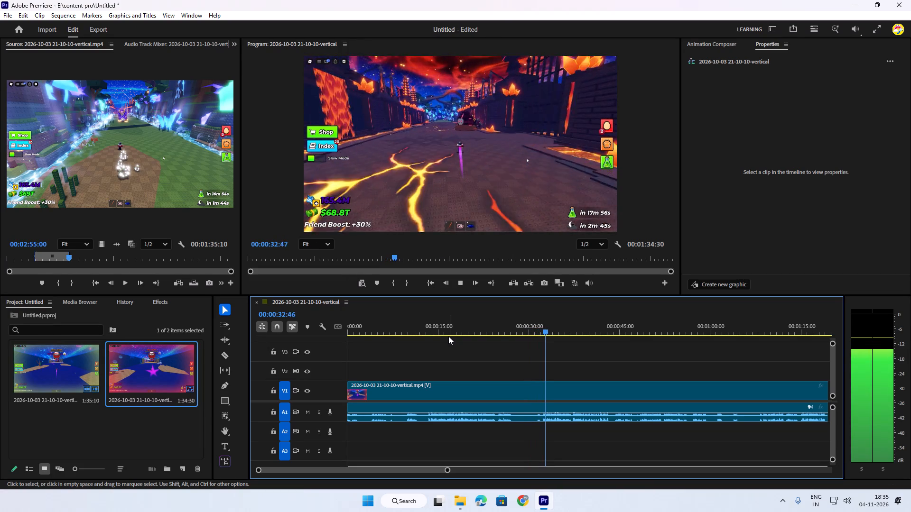
pyautogui.moveTo(558, 334); pyautogui.dragTo(539, 338)
pyautogui.press('space')
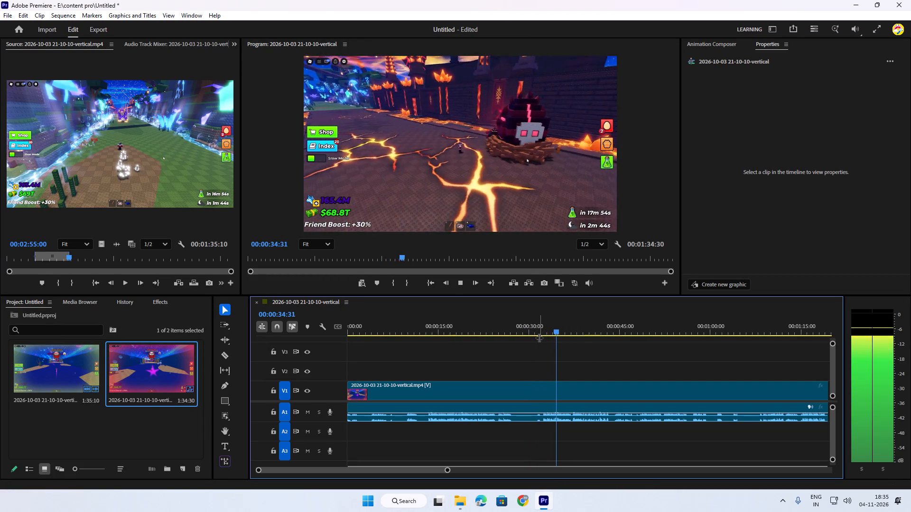
pyautogui.moveTo(450, 472); pyautogui.dragTo(455, 472)
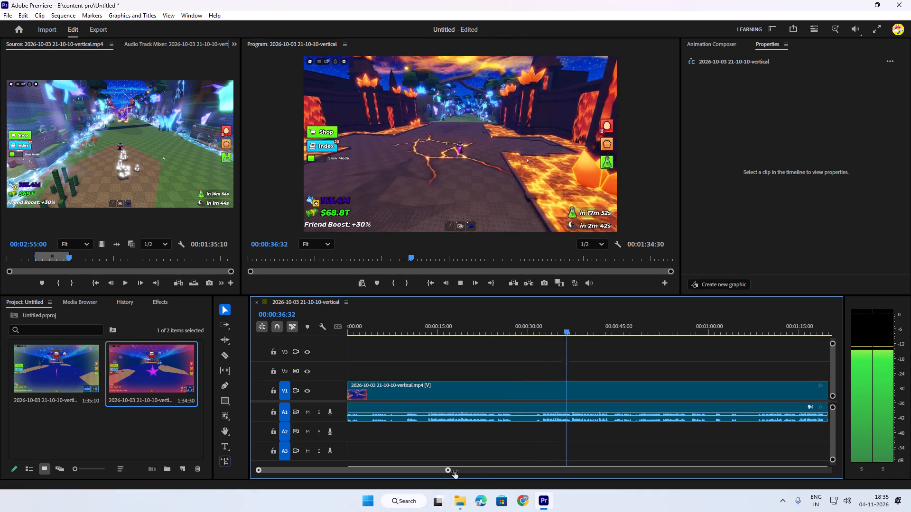
pyautogui.moveTo(455, 472); pyautogui.dragTo(475, 472)
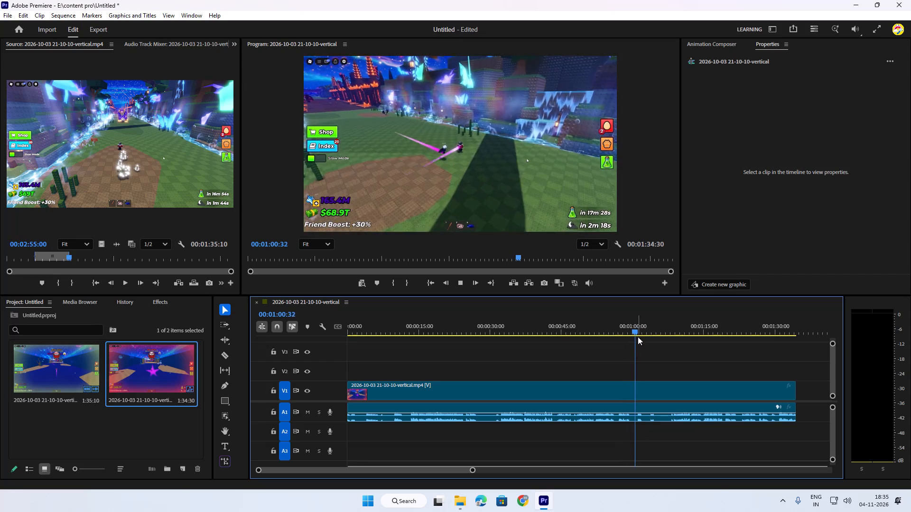
pyautogui.moveTo(641, 330); pyautogui.dragTo(616, 336)
pyautogui.click(627, 409)
pyautogui.write('m')
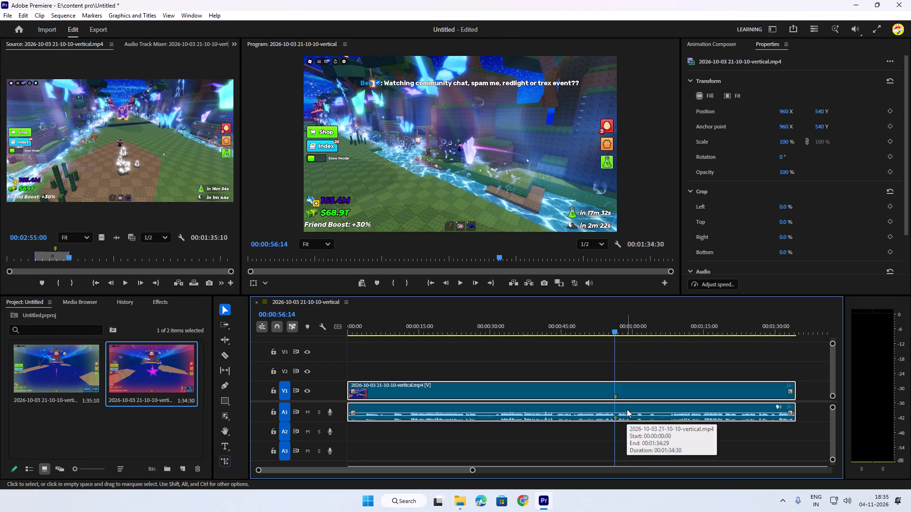
# Play onward, scrub back from the sealed tree scene, and add a second clip marker at 00:01:08:31.
pyautogui.press('space')
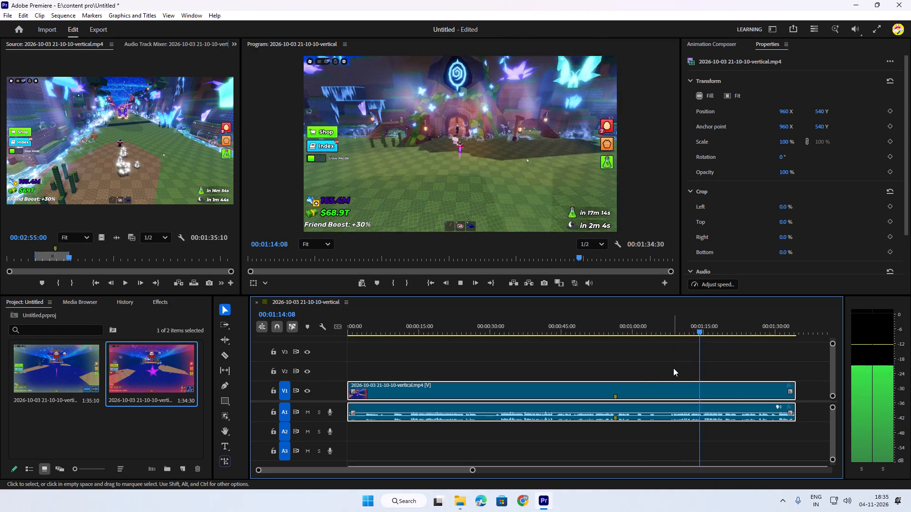
pyautogui.moveTo(705, 329); pyautogui.dragTo(700, 332)
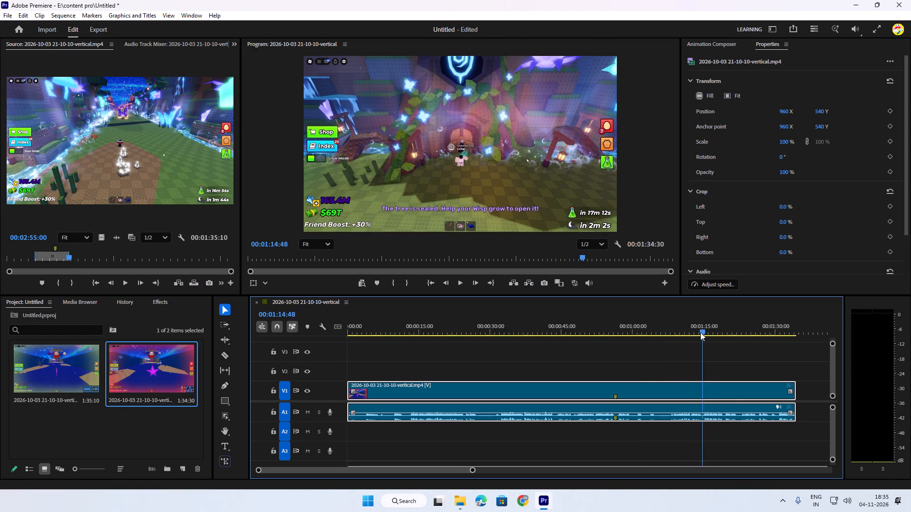
pyautogui.moveTo(700, 332); pyautogui.dragTo(674, 343)
pyautogui.press('space')
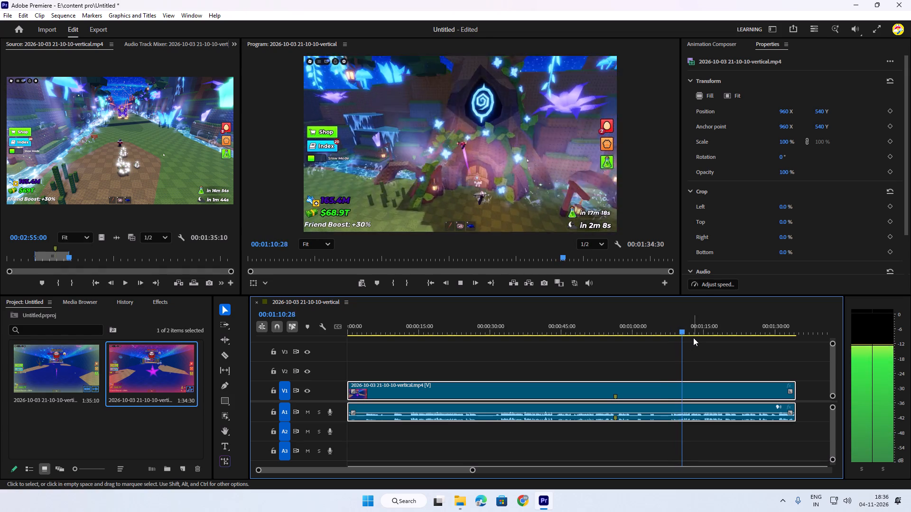
pyautogui.moveTo(692, 332); pyautogui.dragTo(684, 334)
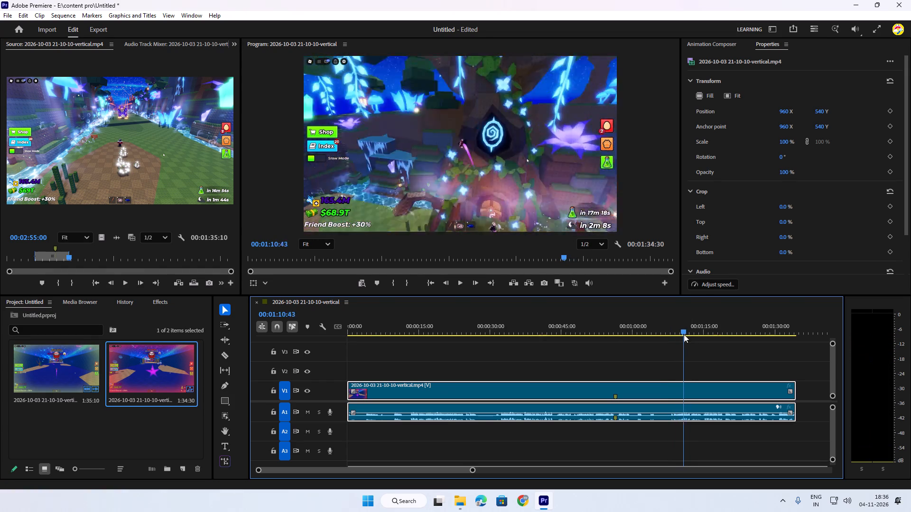
pyautogui.moveTo(684, 334); pyautogui.dragTo(674, 335)
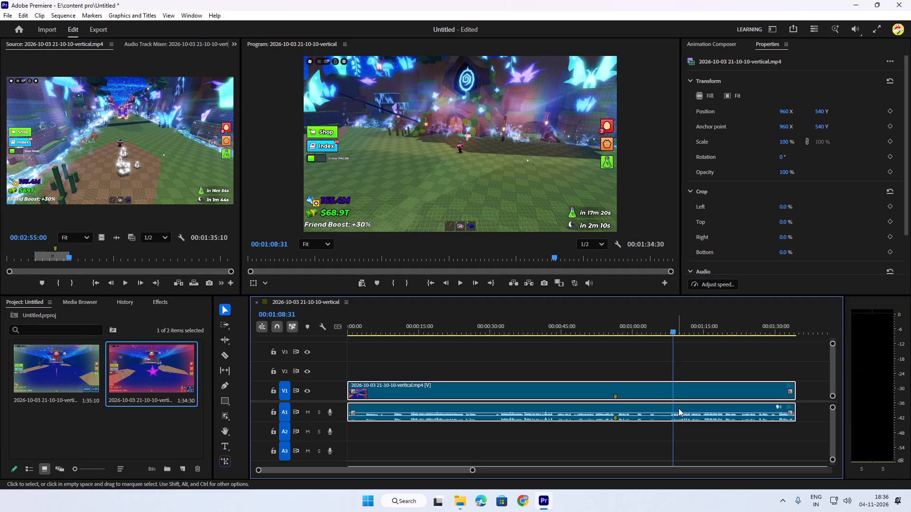
pyautogui.click(680, 409)
pyautogui.press('m')
# Play on to 00:01:26:07 and trim the clip's end to that point.
pyautogui.press('space')
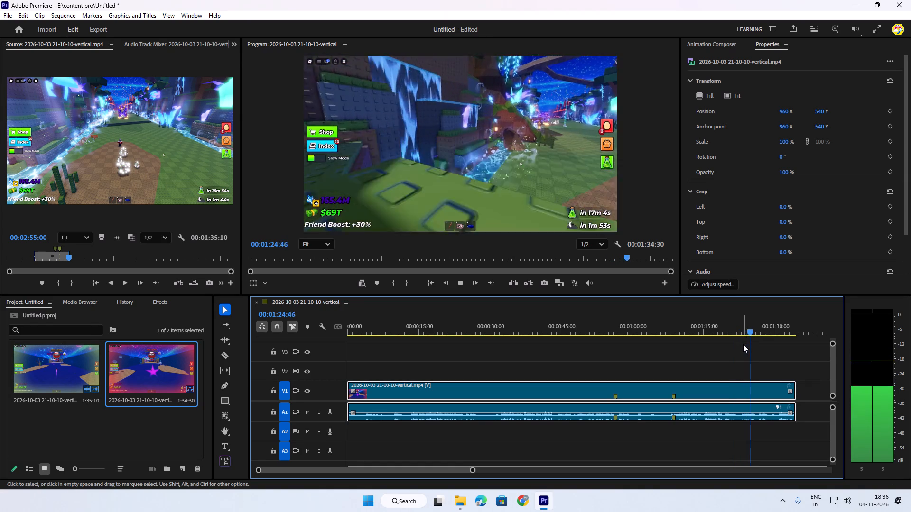
pyautogui.press('space')
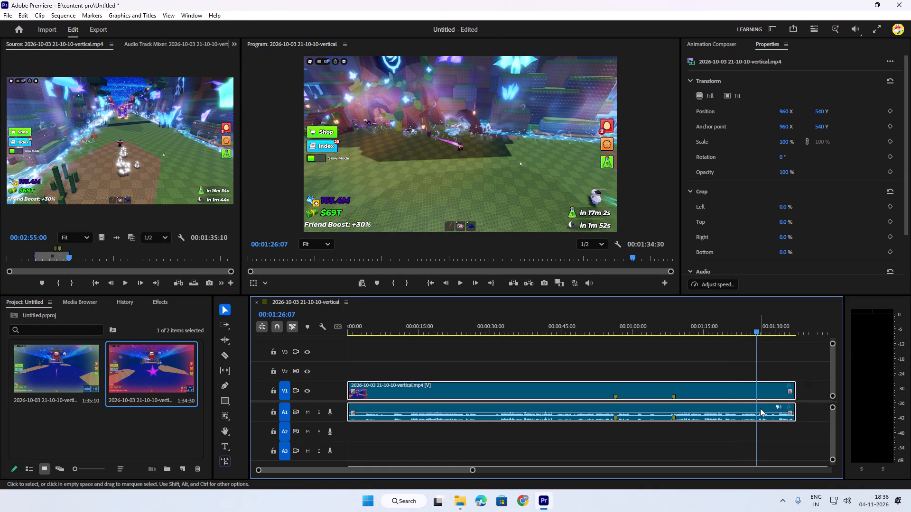
pyautogui.moveTo(798, 390); pyautogui.dragTo(760, 393)
# Split the clip with the Razor tool at both clip markers.
pyautogui.moveTo(757, 332); pyautogui.dragTo(616, 338)
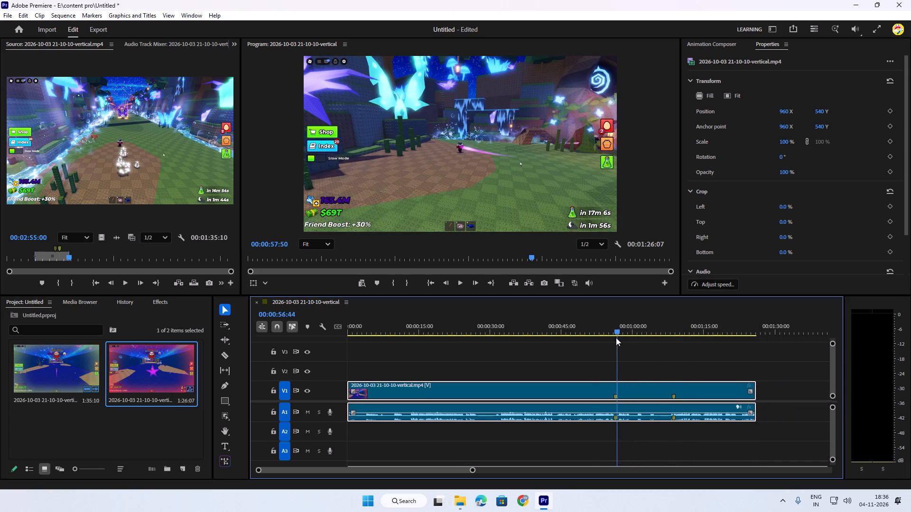
pyautogui.moveTo(616, 338); pyautogui.dragTo(592, 341)
pyautogui.press('c')
pyautogui.click(616, 392)
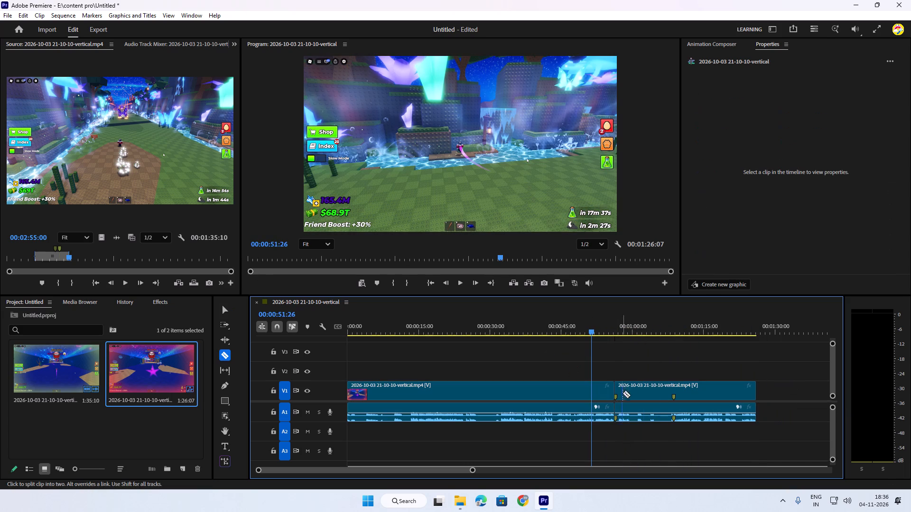
pyautogui.click(671, 390)
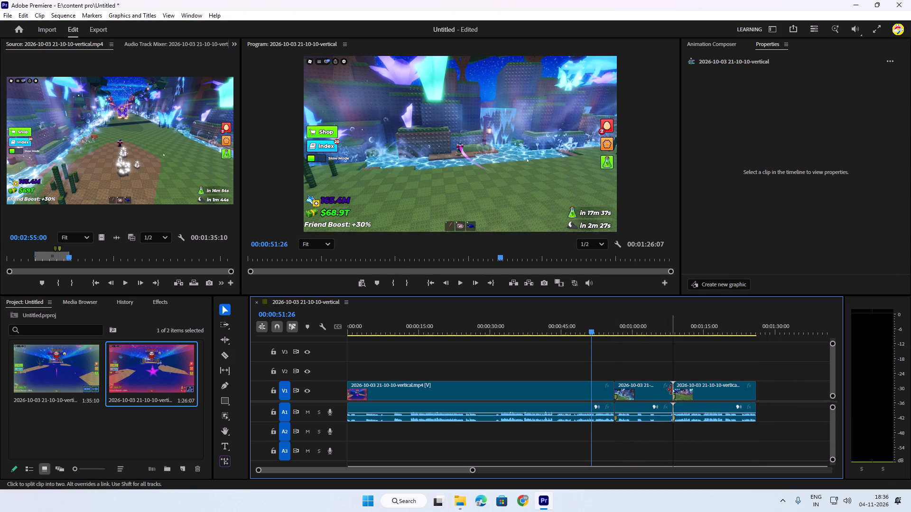
# Delete the middle piece between the two cuts and close the gap it leaves.
pyautogui.press('v')
pyautogui.click(649, 392)
pyautogui.press('BackSpace')
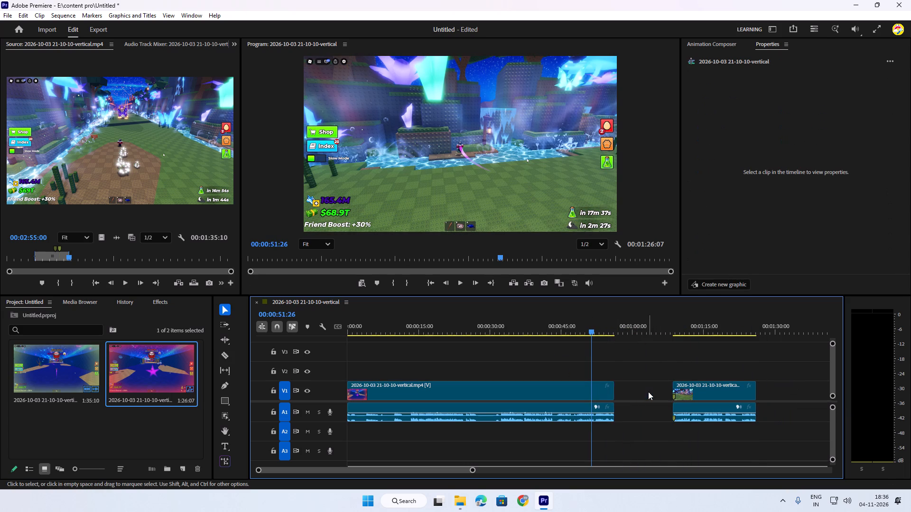
pyautogui.click(648, 392)
pyautogui.press('BackSpace')
# Play the join between the two remaining clips repeatedly to check how the cut flows.
pyautogui.press('space')
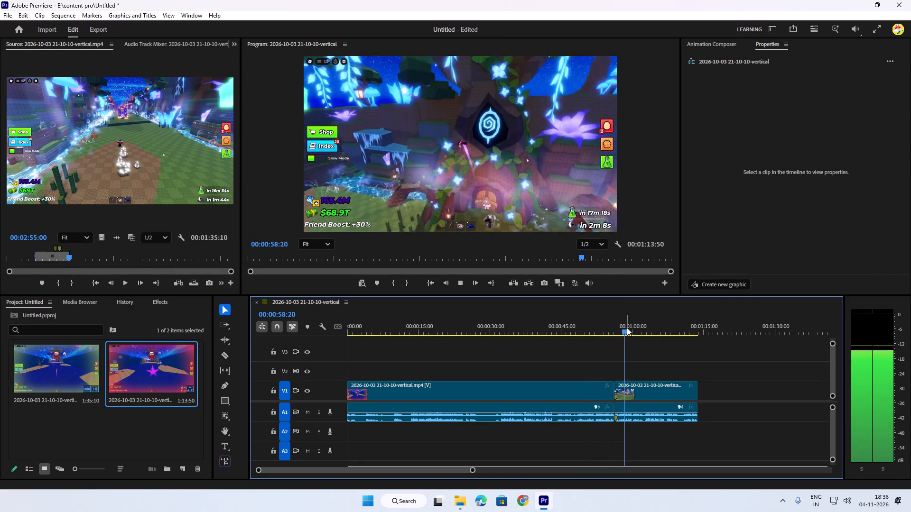
pyautogui.moveTo(627, 328); pyautogui.dragTo(615, 331)
pyautogui.press('space')
pyautogui.moveTo(615, 331); pyautogui.dragTo(608, 331)
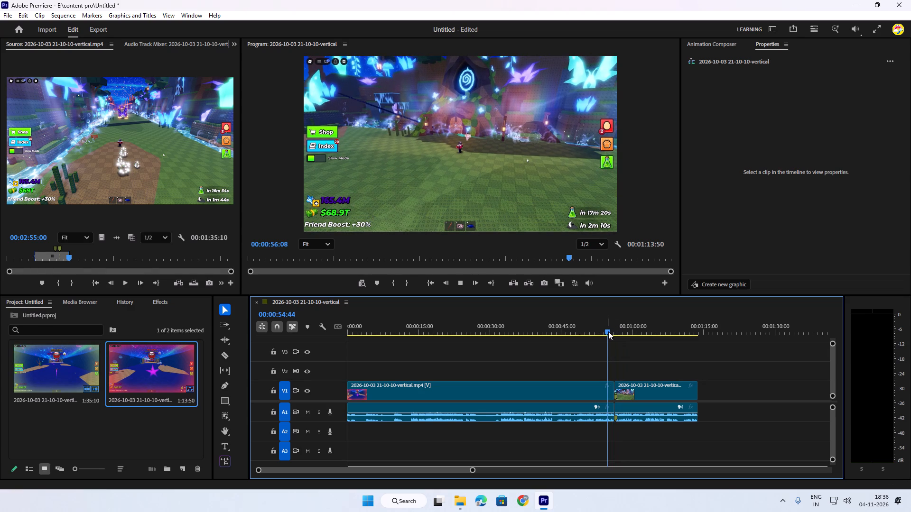
pyautogui.press('space')
pyautogui.moveTo(612, 326); pyautogui.dragTo(602, 327)
pyautogui.press('space')
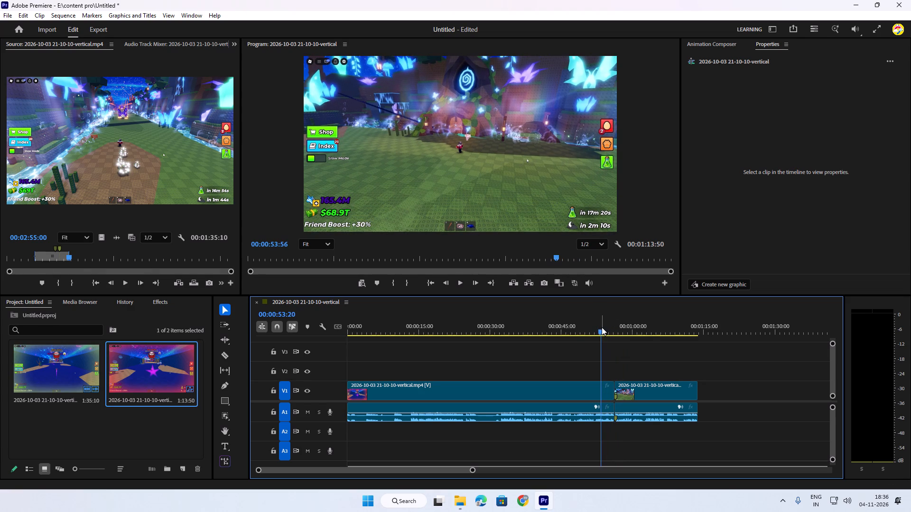
pyautogui.press('space')
pyautogui.press('space')
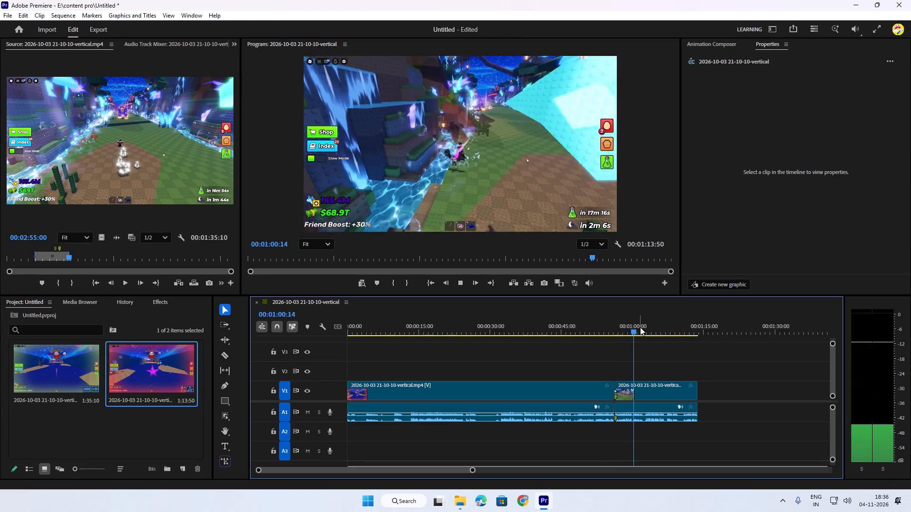
pyautogui.moveTo(638, 330); pyautogui.dragTo(594, 350)
pyautogui.press('space')
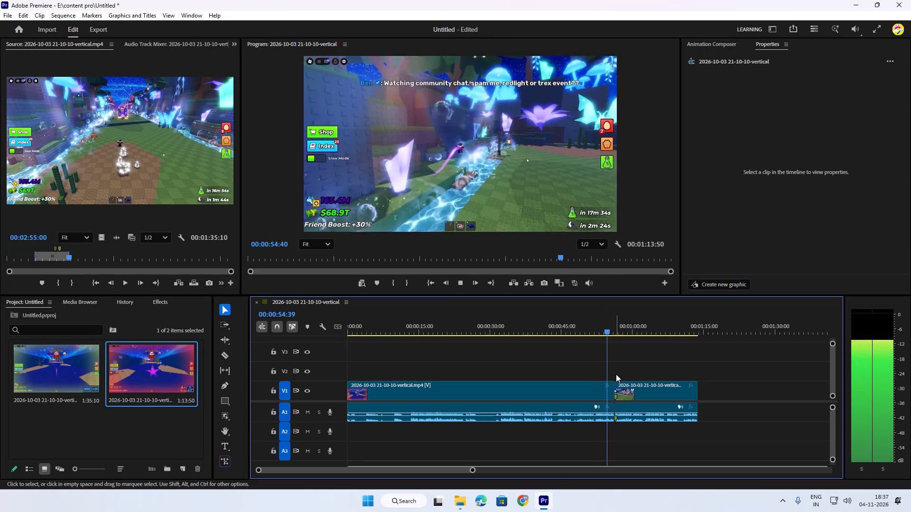
pyautogui.press('space')
pyautogui.press('space')
pyautogui.press('space')
pyautogui.press('space')
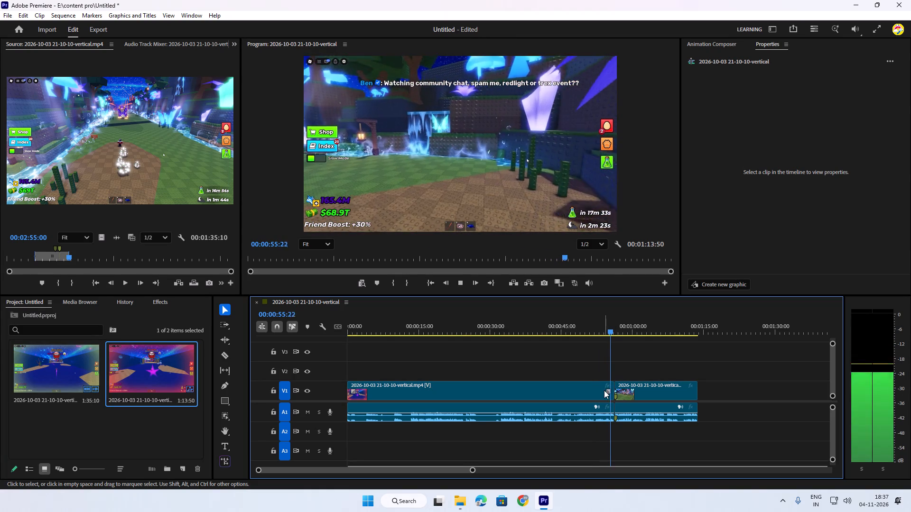
pyautogui.press('space')
pyautogui.click(611, 334)
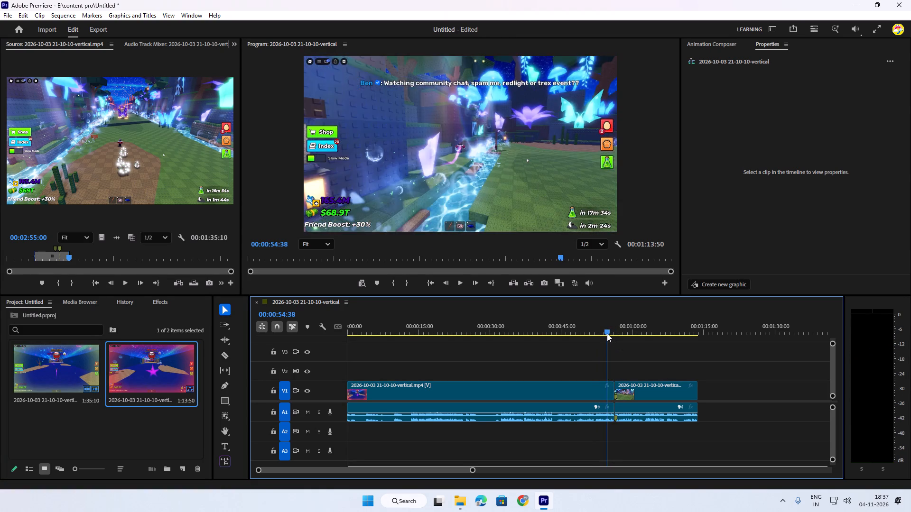
pyautogui.press('space')
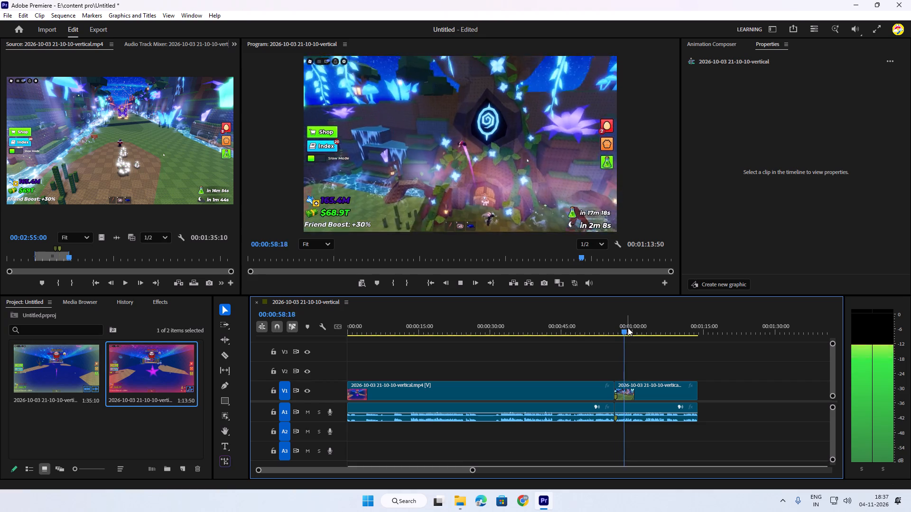
# Play the second clip from 00:00:59:43 and scrub back across the join to review the footage on both sides.
pyautogui.click(634, 329)
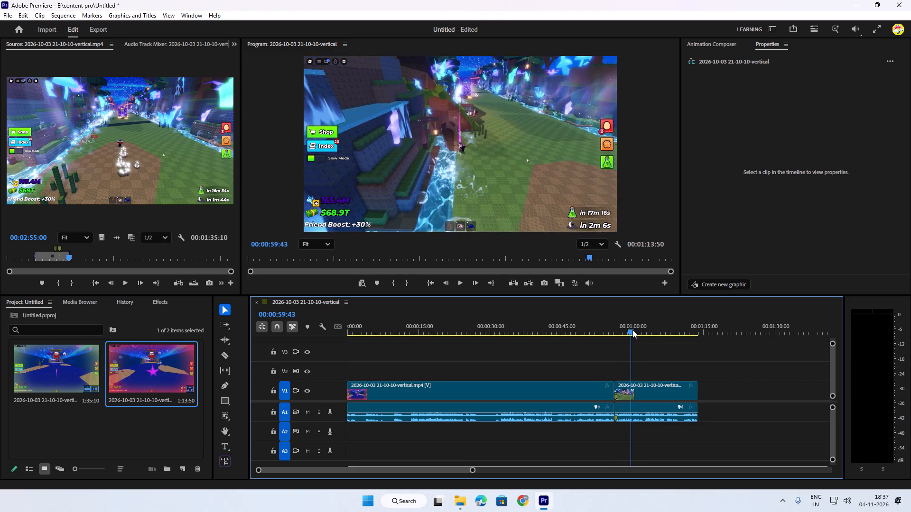
pyautogui.press('space')
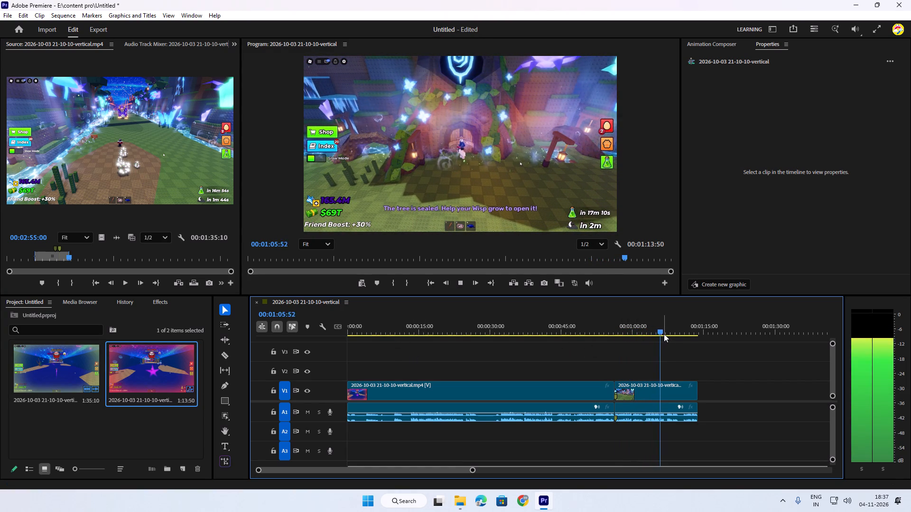
pyautogui.moveTo(662, 328); pyautogui.dragTo(620, 328)
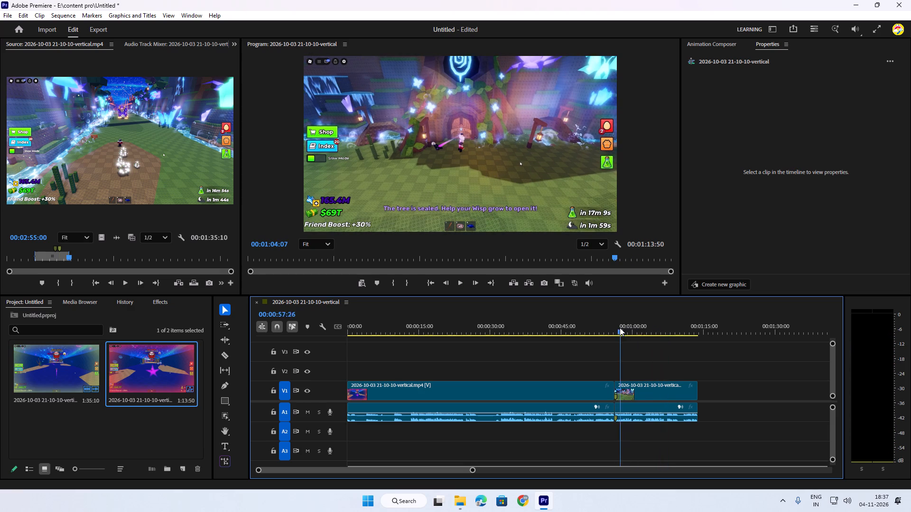
pyautogui.moveTo(620, 328); pyautogui.dragTo(583, 327)
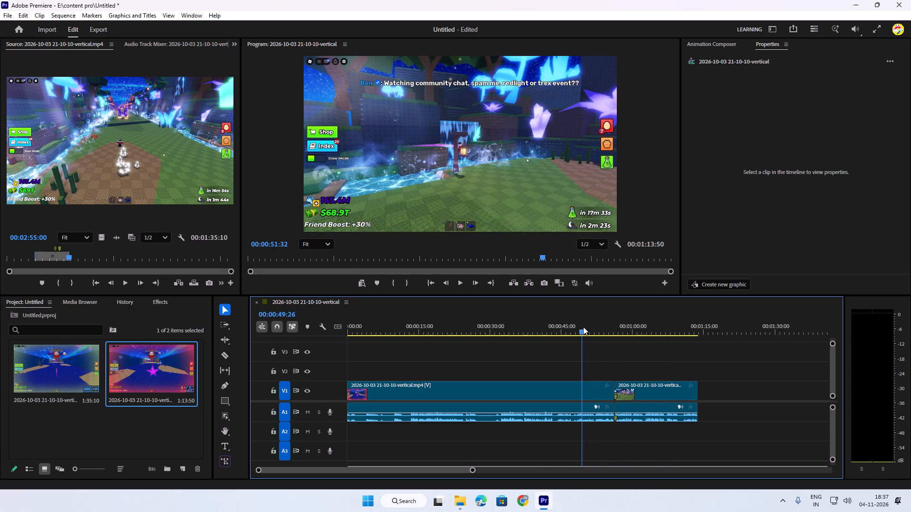
pyautogui.moveTo(583, 327); pyautogui.dragTo(612, 329)
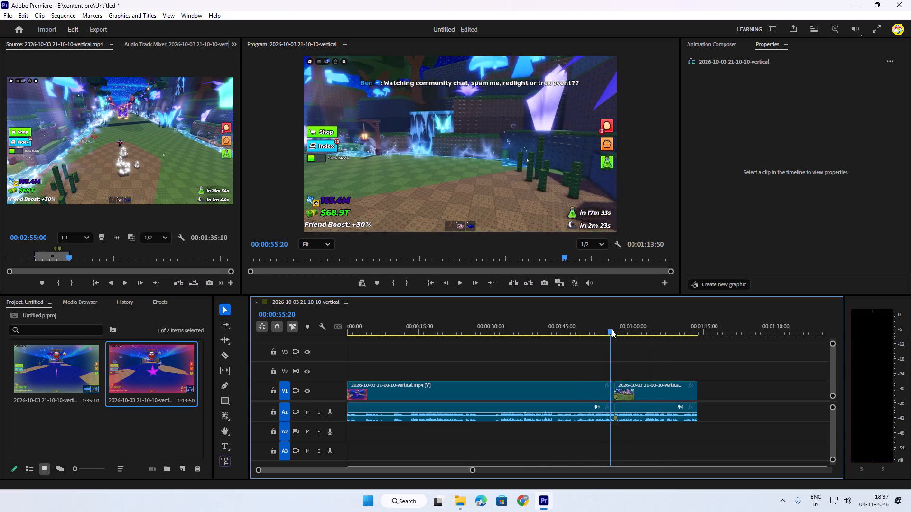
# Go to the egg frame at 00:00:45:21 and capture a rectangular screenshot of the preview's central area with Snipping Tool.
pyautogui.moveTo(612, 329); pyautogui.dragTo(532, 332)
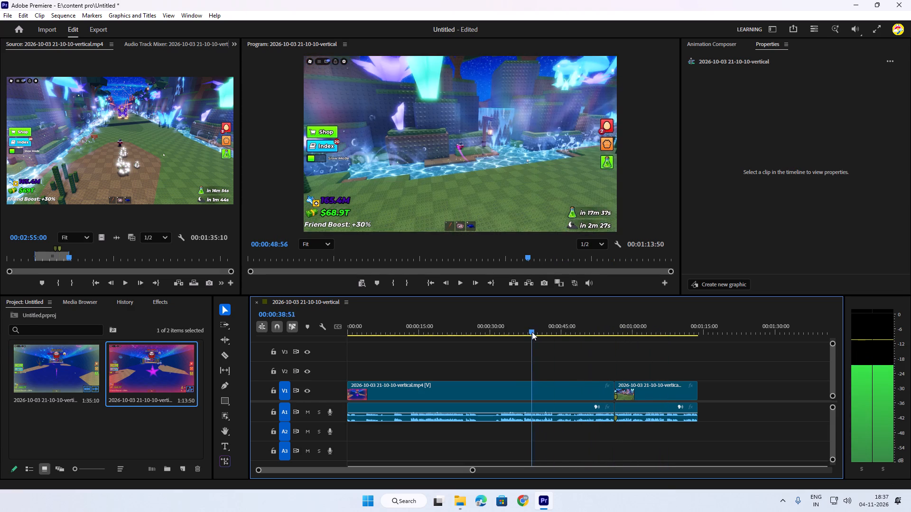
pyautogui.moveTo(532, 332); pyautogui.dragTo(545, 333)
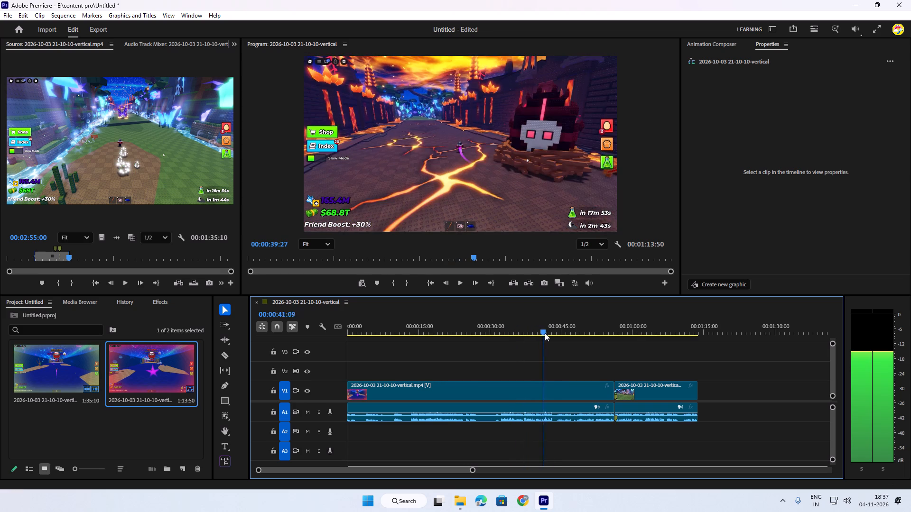
pyautogui.moveTo(545, 333); pyautogui.dragTo(561, 332)
pyautogui.click(561, 332)
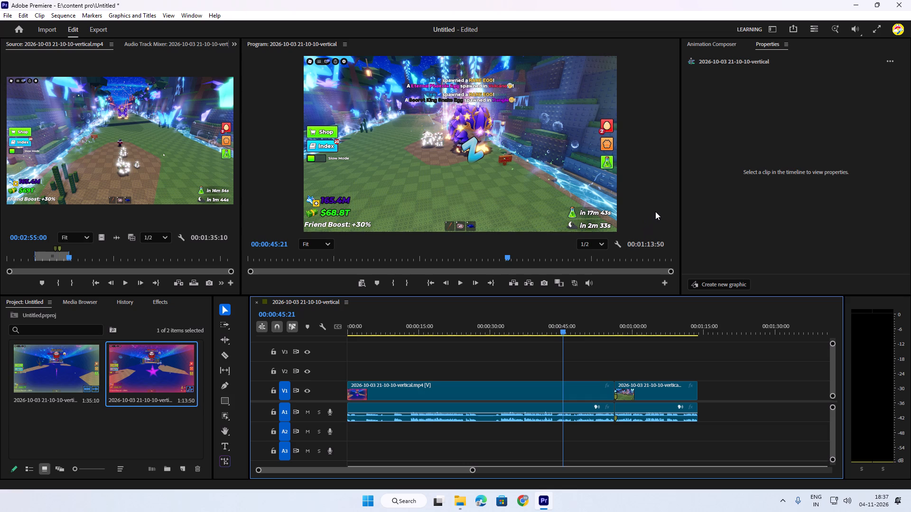
pyautogui.press('shift+super+s')
pyautogui.click(435, 21)
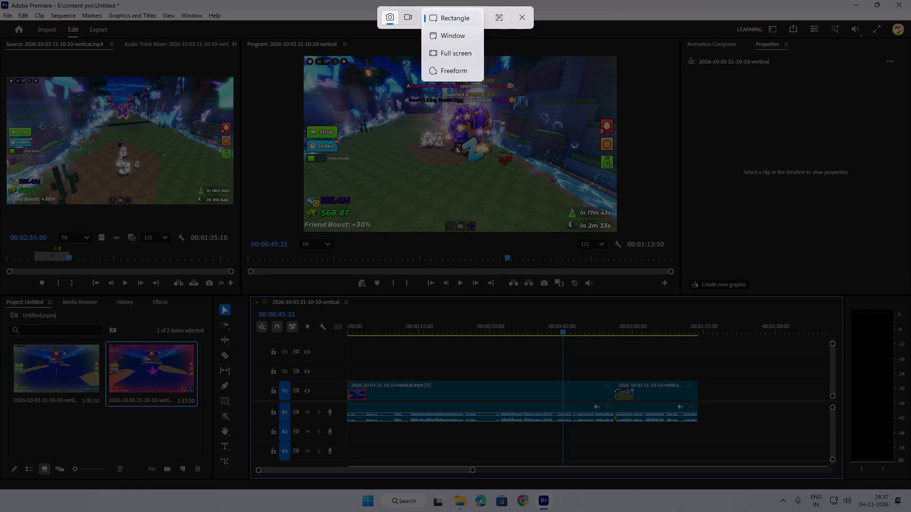
pyautogui.moveTo(388, 55); pyautogui.dragTo(525, 208)
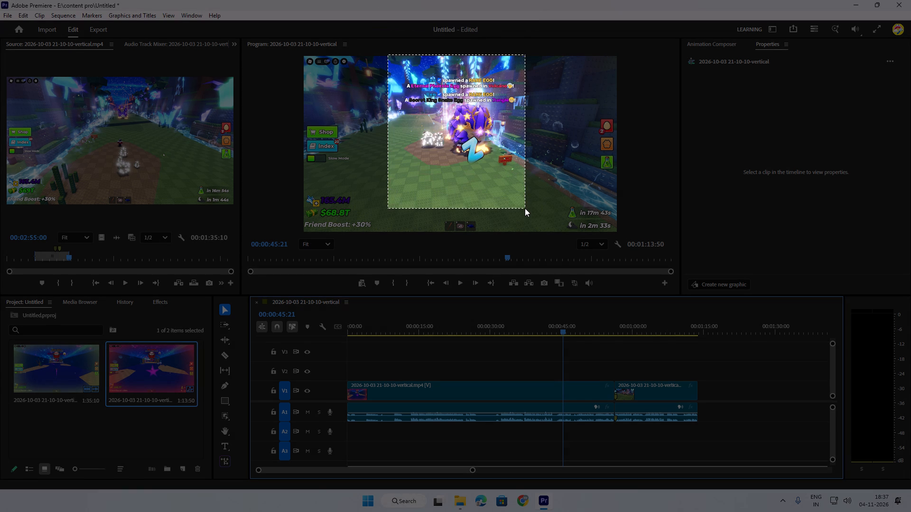
pyautogui.moveTo(525, 208); pyautogui.dragTo(527, 215)
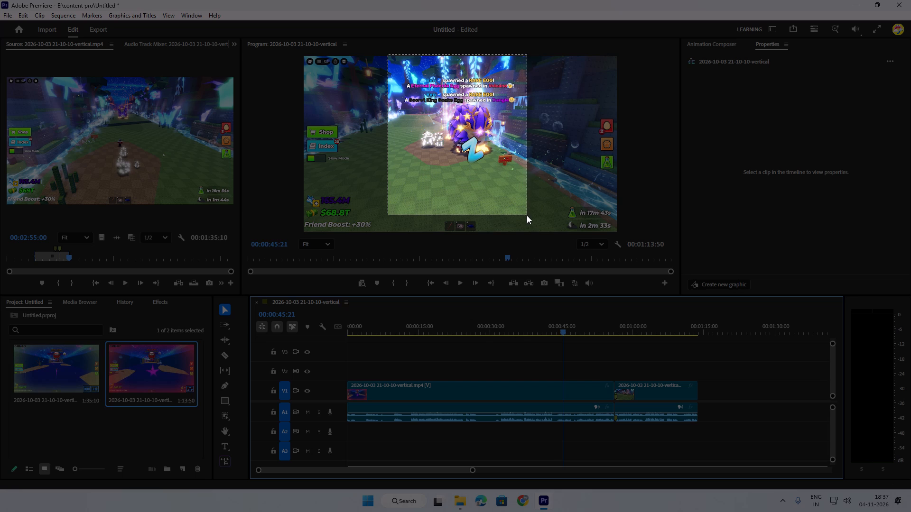
pyautogui.moveTo(527, 215); pyautogui.dragTo(529, 215)
pyautogui.click(361, 246)
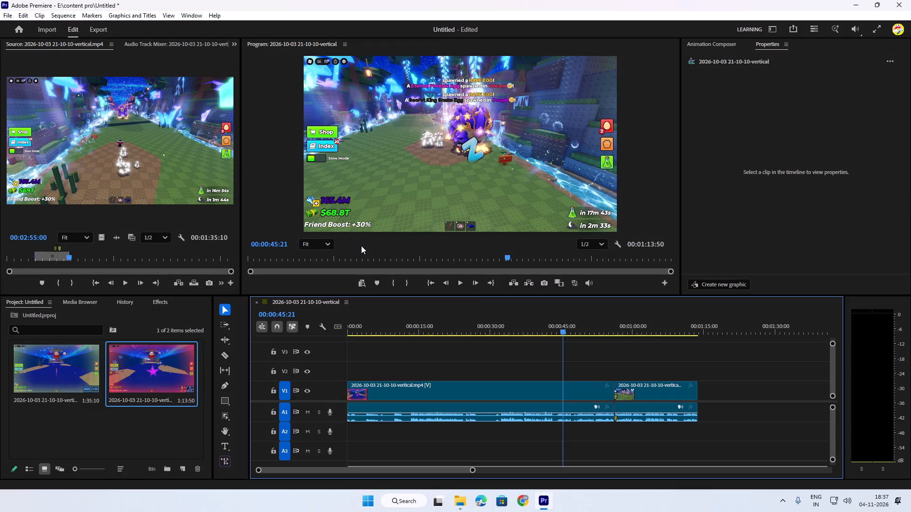
# Go to 00:00:56:44, just past the join, and capture a rectangular screenshot of the glowing tree in the preview.
pyautogui.moveTo(562, 333); pyautogui.dragTo(593, 333)
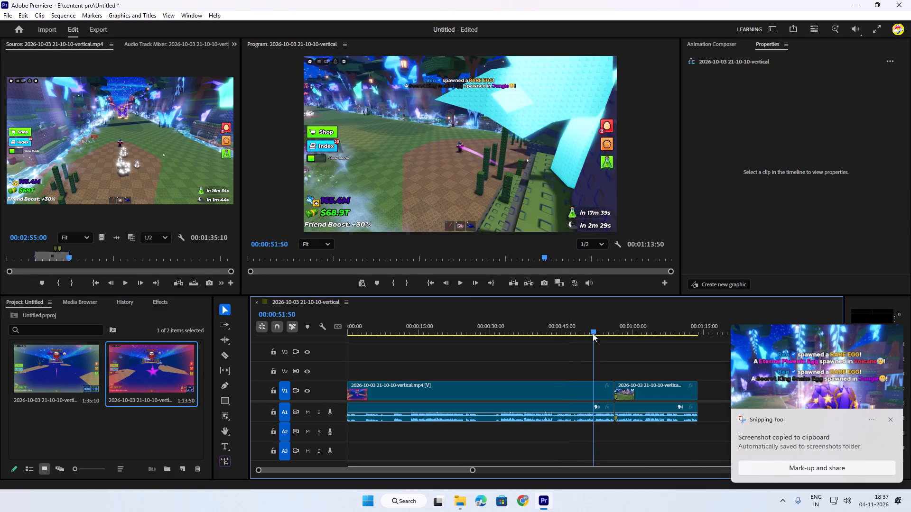
pyautogui.moveTo(593, 333); pyautogui.dragTo(612, 331)
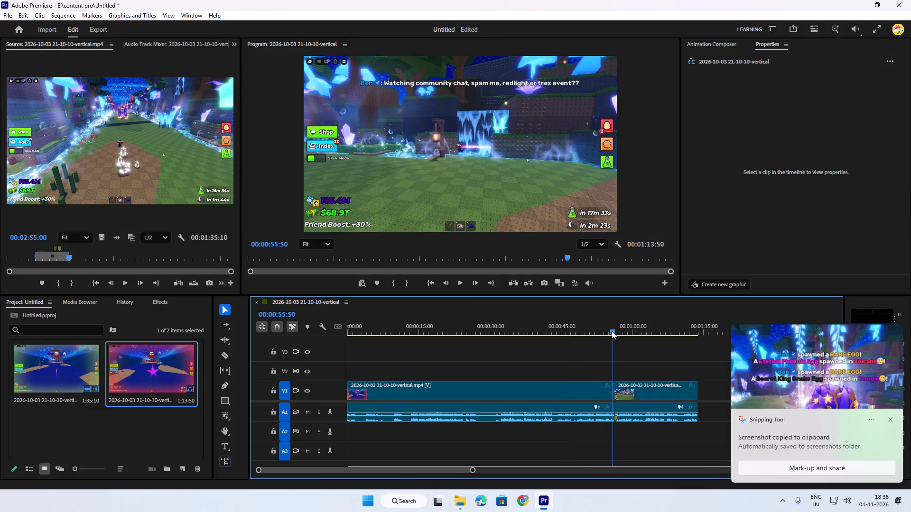
pyautogui.moveTo(612, 331); pyautogui.dragTo(616, 331)
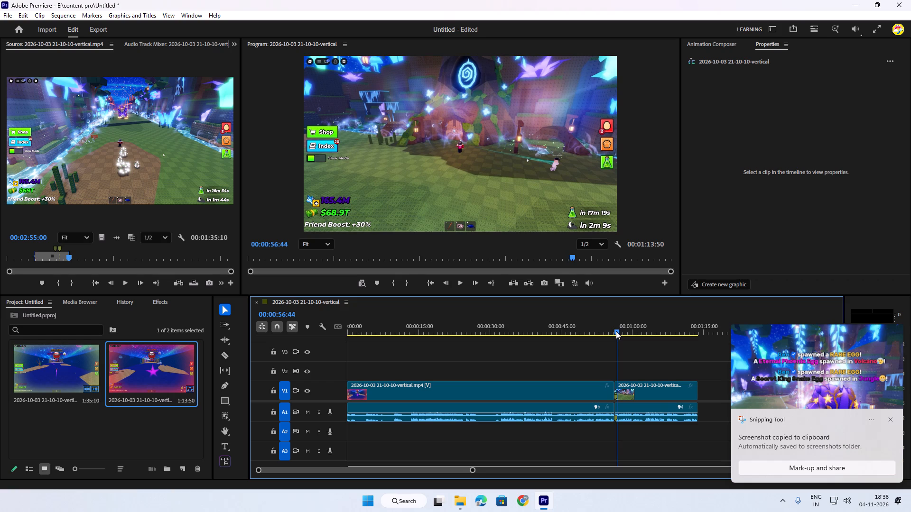
pyautogui.press('shift+super+s')
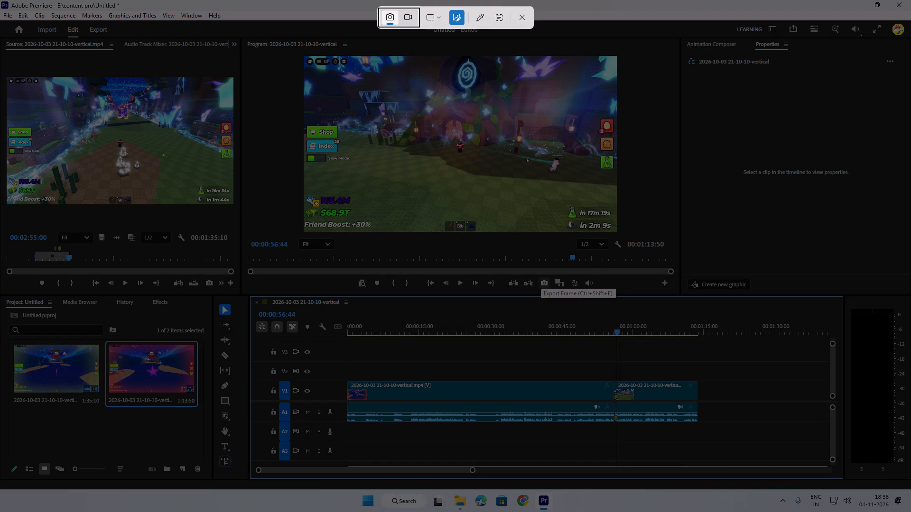
pyautogui.moveTo(386, 57); pyautogui.dragTo(552, 174)
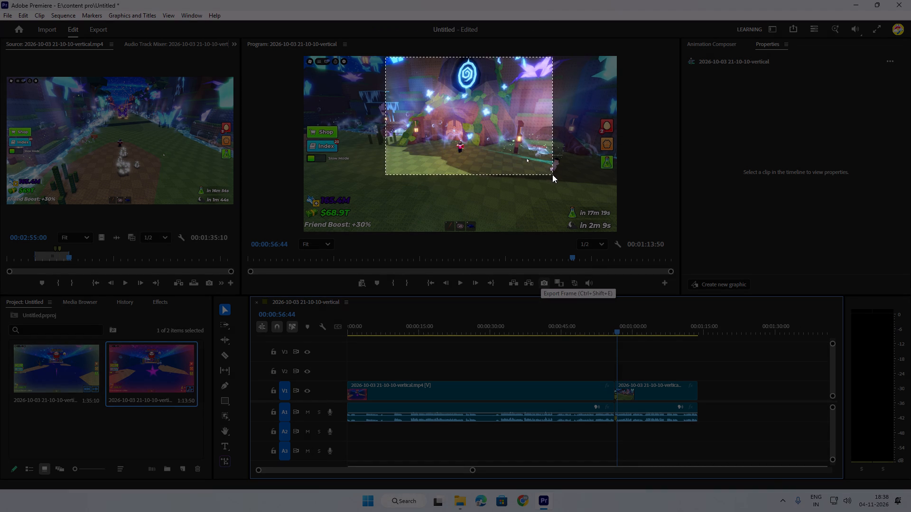
pyautogui.moveTo(552, 174); pyautogui.dragTo(539, 208)
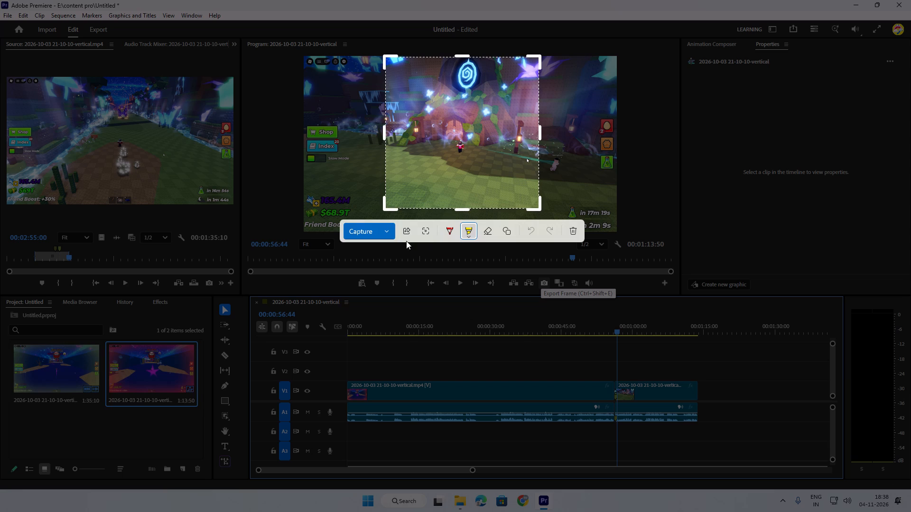
pyautogui.click(371, 232)
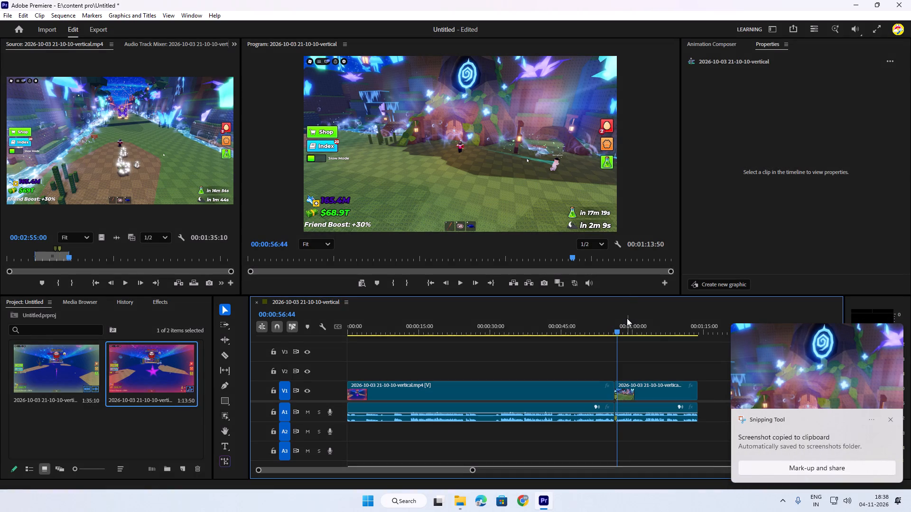
# Play the second clip on from 00:00:56:44 to review it, and return to 00:00:55:44 just before the join.
pyautogui.press('space')
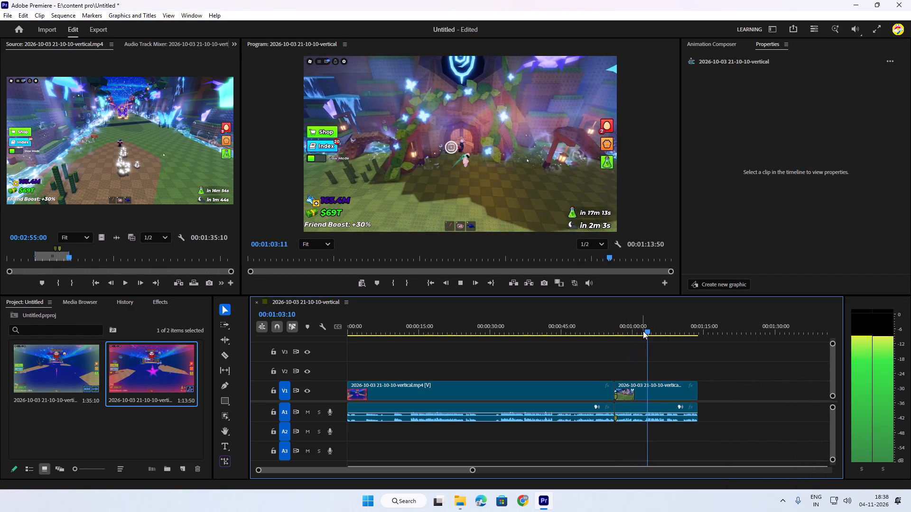
pyautogui.press('space')
pyautogui.press('space')
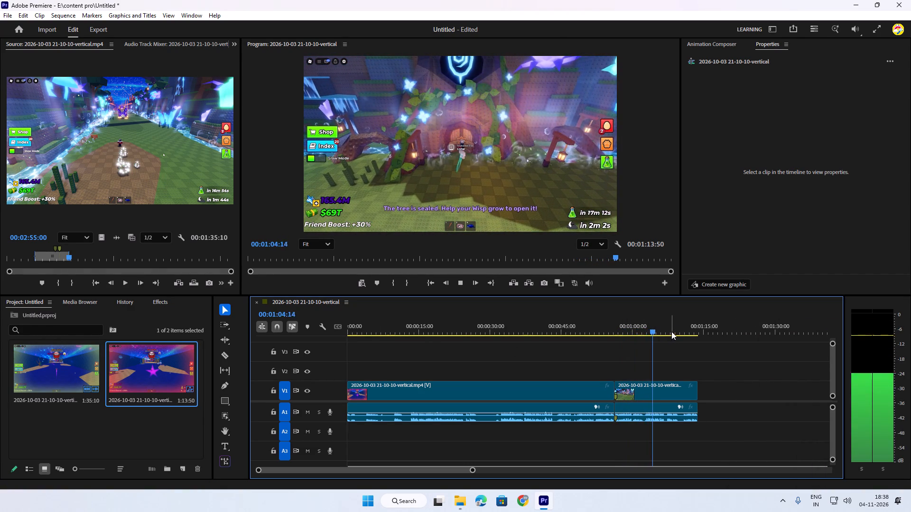
pyautogui.moveTo(670, 331); pyautogui.dragTo(613, 338)
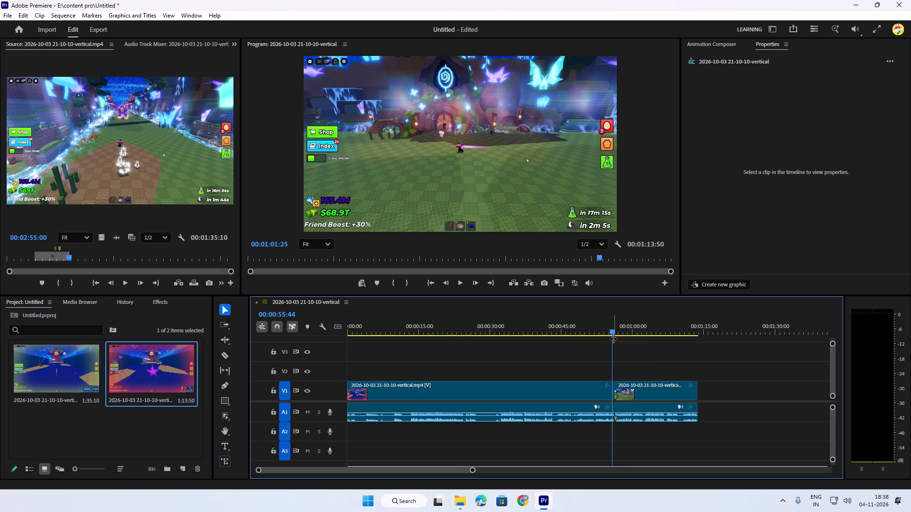
# Browse the Video Transitions effects, including the Animation, Dissolve and Transformers groups, for a transition for the join.
pyautogui.hotkey('shift', '%')
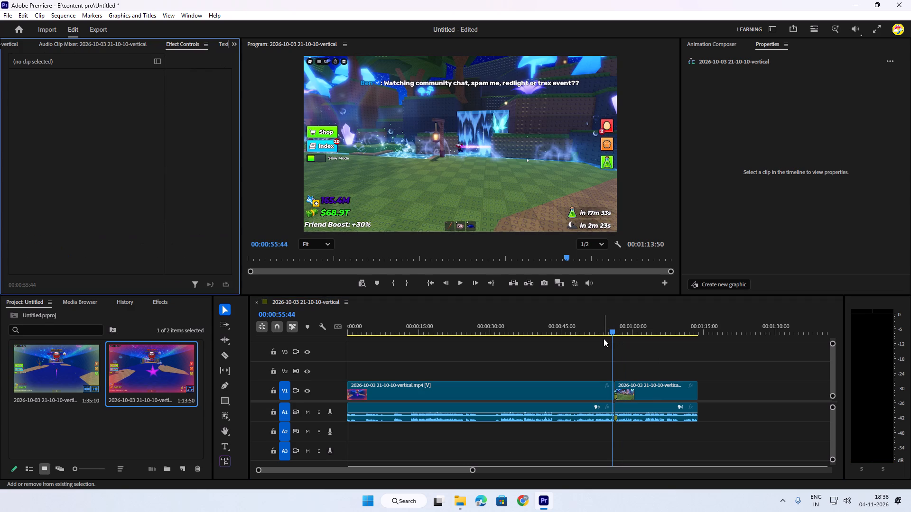
pyautogui.hotkey('shift', '&')
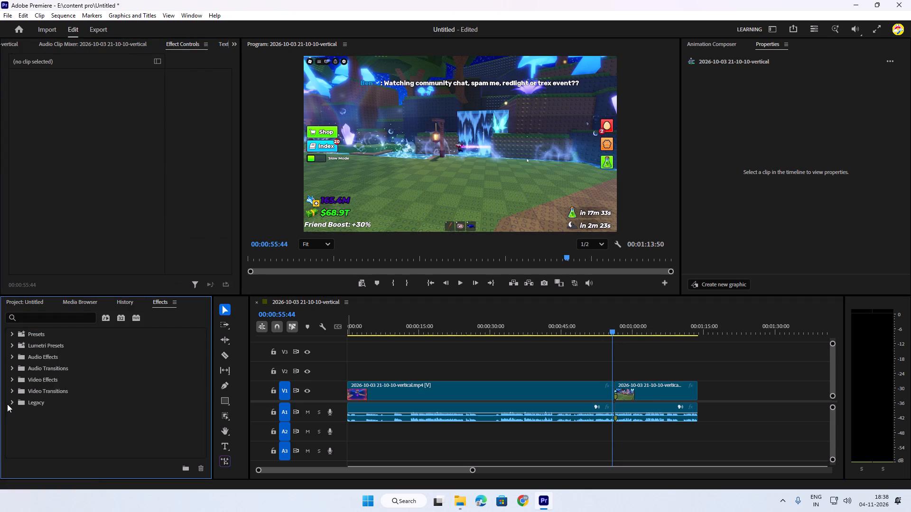
pyautogui.click(7, 404)
pyautogui.click(12, 402)
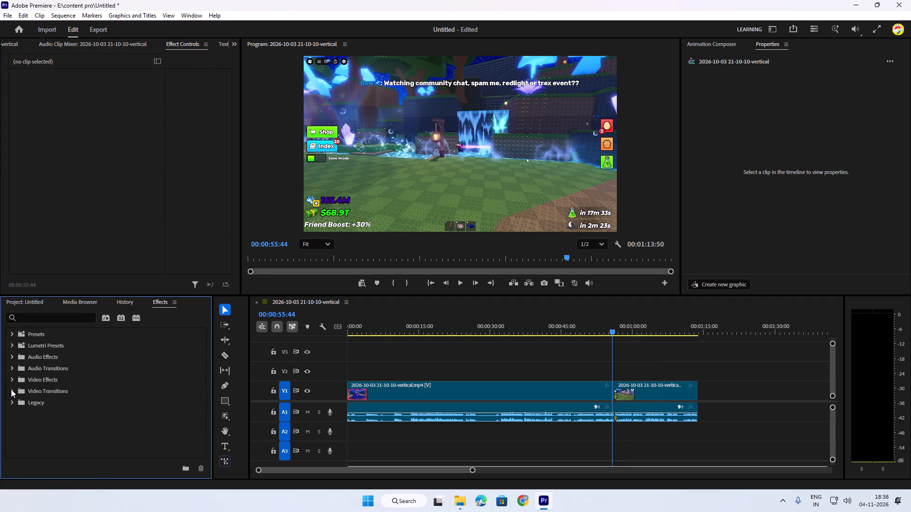
pyautogui.click(11, 389)
pyautogui.click(11, 399)
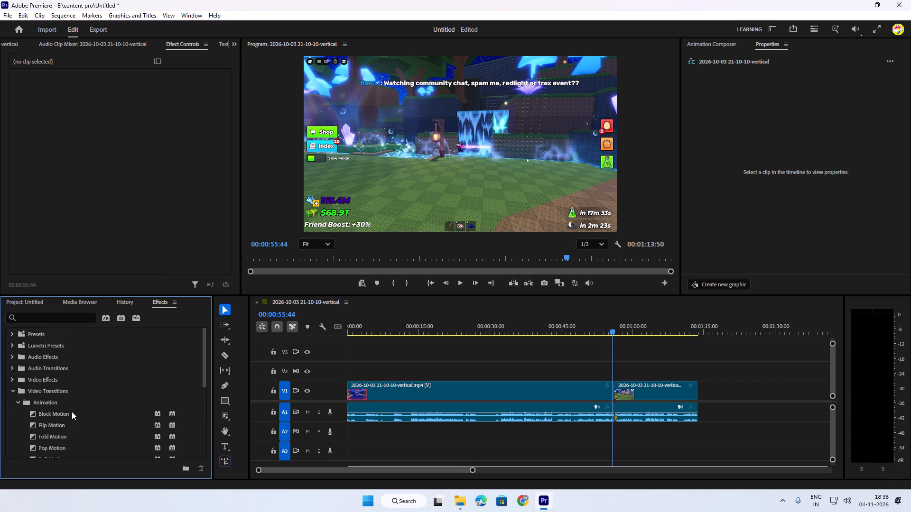
pyautogui.scroll(-1, 72, 411)
pyautogui.click(18, 392)
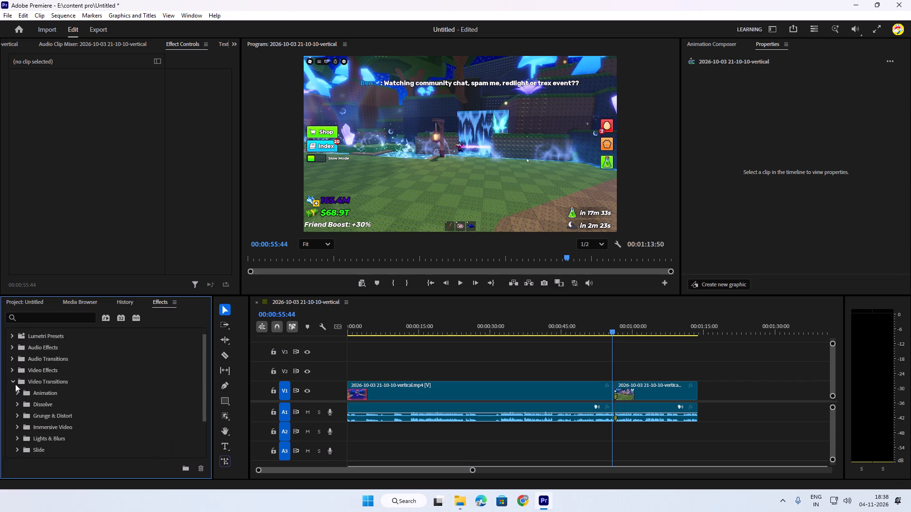
pyautogui.click(15, 382)
pyautogui.click(15, 382)
pyautogui.click(15, 389)
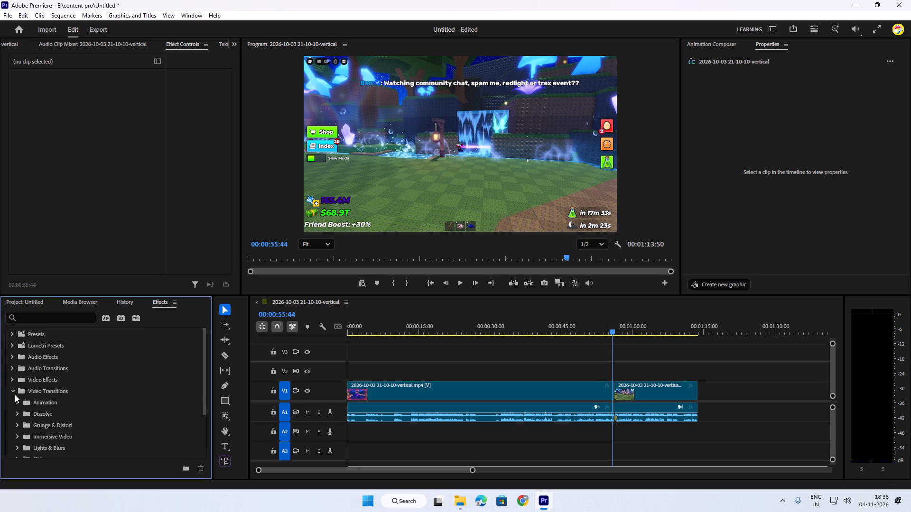
pyautogui.click(16, 411)
pyautogui.scroll(-2, 27, 413)
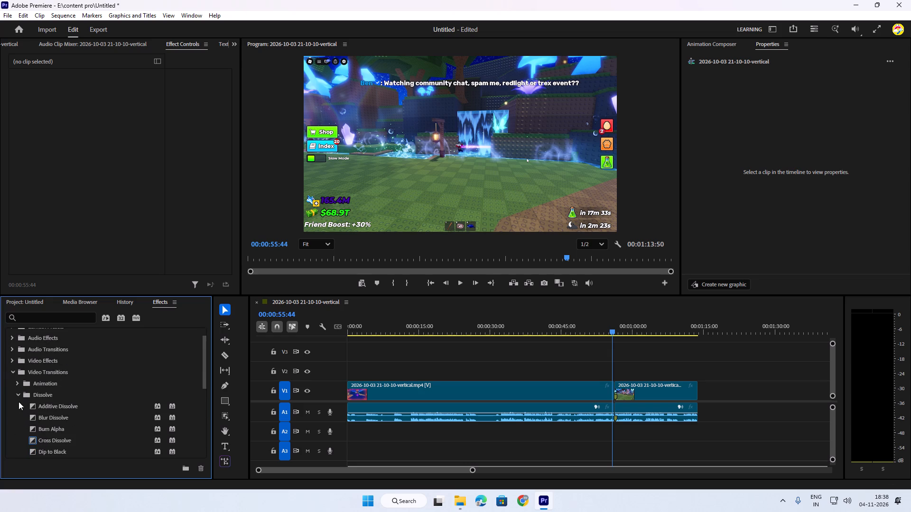
pyautogui.click(16, 393)
pyautogui.scroll(-2, 18, 409)
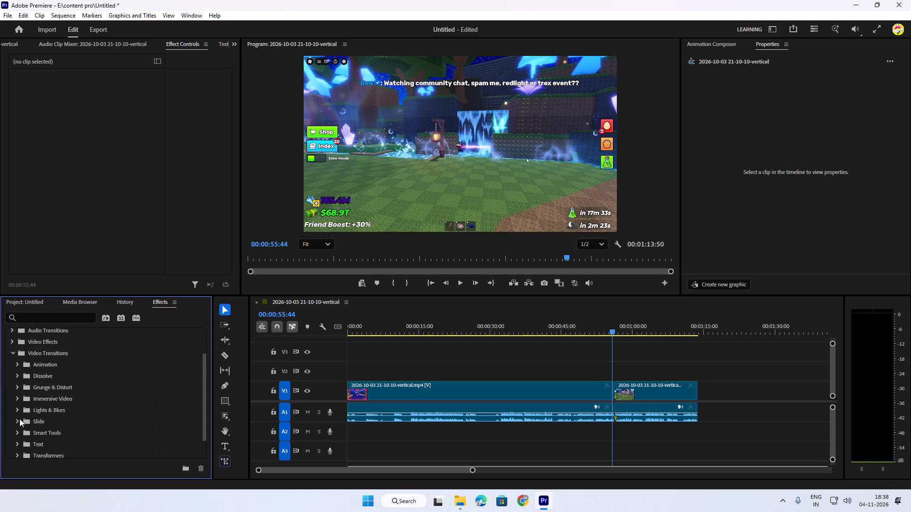
pyautogui.scroll(-3, 20, 421)
pyautogui.click(16, 428)
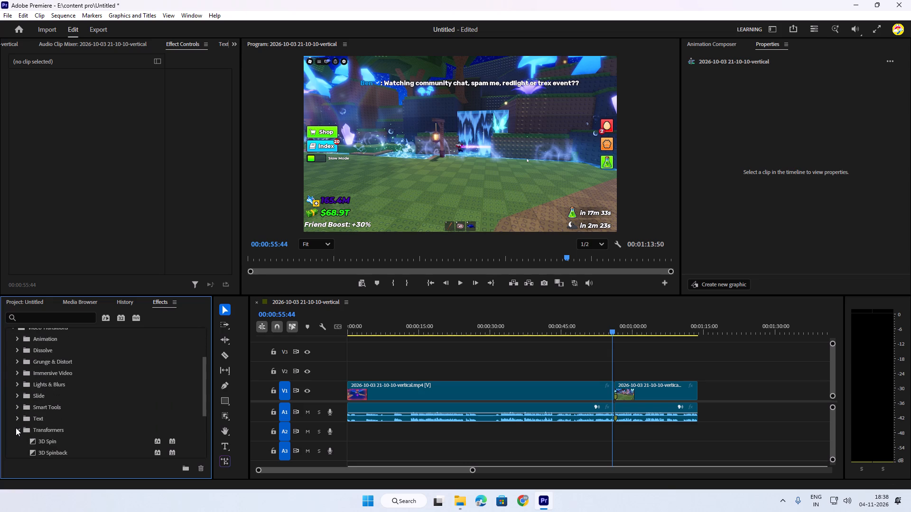
pyautogui.click(16, 428)
pyautogui.scroll(4, 18, 425)
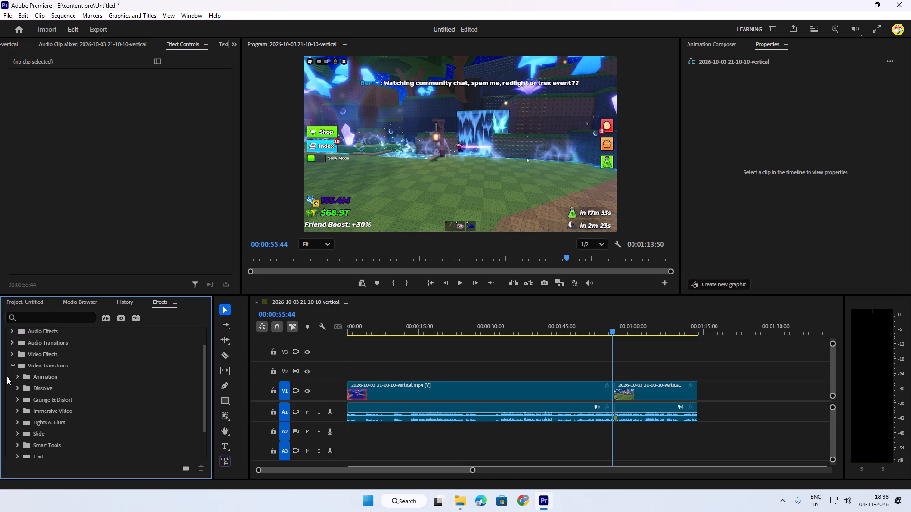
pyautogui.click(15, 364)
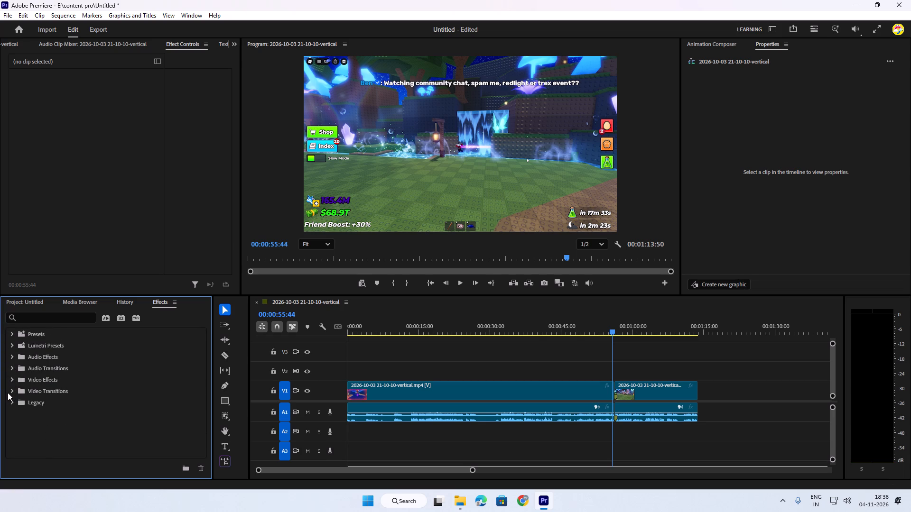
# Apply the Dip to Black transition from the Dissolve group to the join between the two clips on V1.
pyautogui.click(9, 392)
pyautogui.scroll(-2, 53, 413)
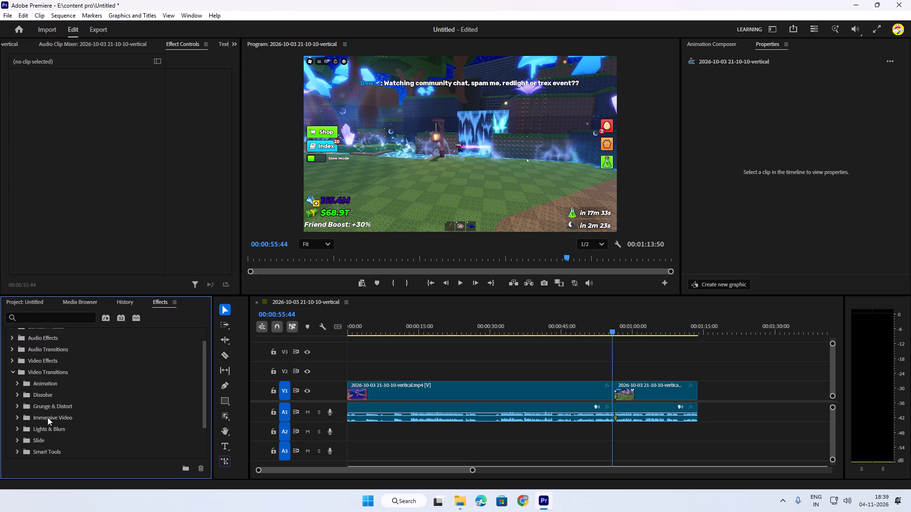
pyautogui.click(16, 394)
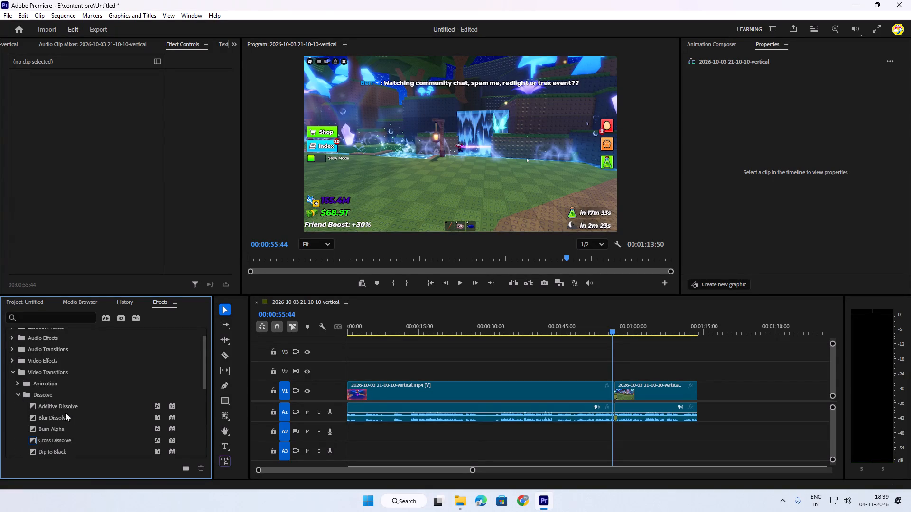
pyautogui.scroll(-9, 73, 417)
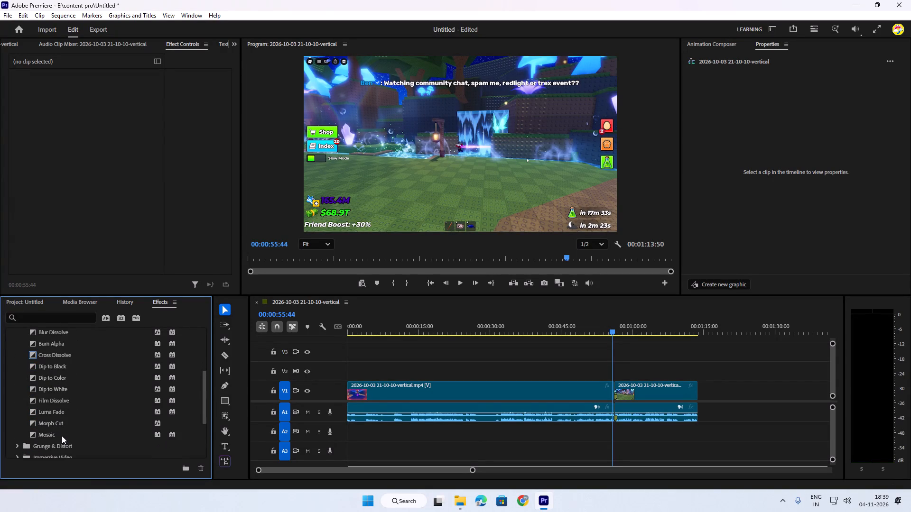
pyautogui.scroll(2, 61, 434)
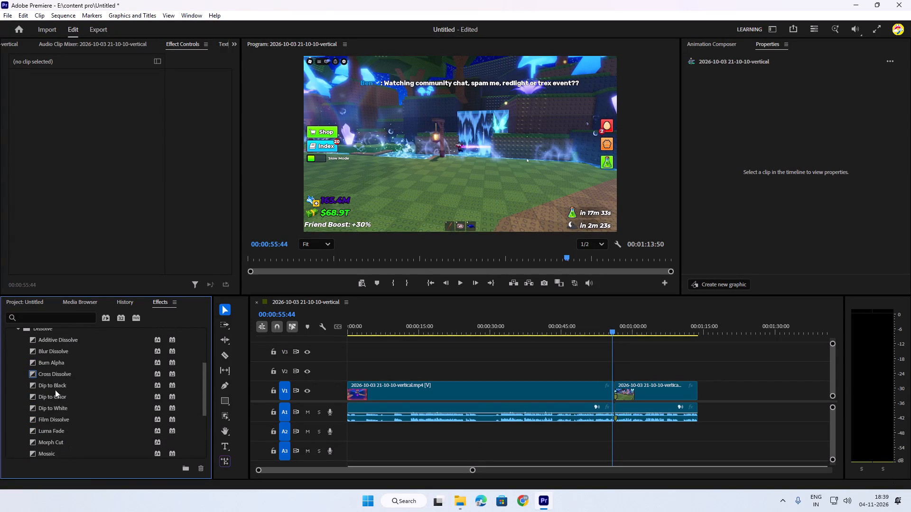
pyautogui.click(56, 387)
pyautogui.moveTo(39, 386); pyautogui.dragTo(617, 393)
# Play the sequence from about 00:00:55, just before the join, to review the transition and the second clip.
pyautogui.press('space')
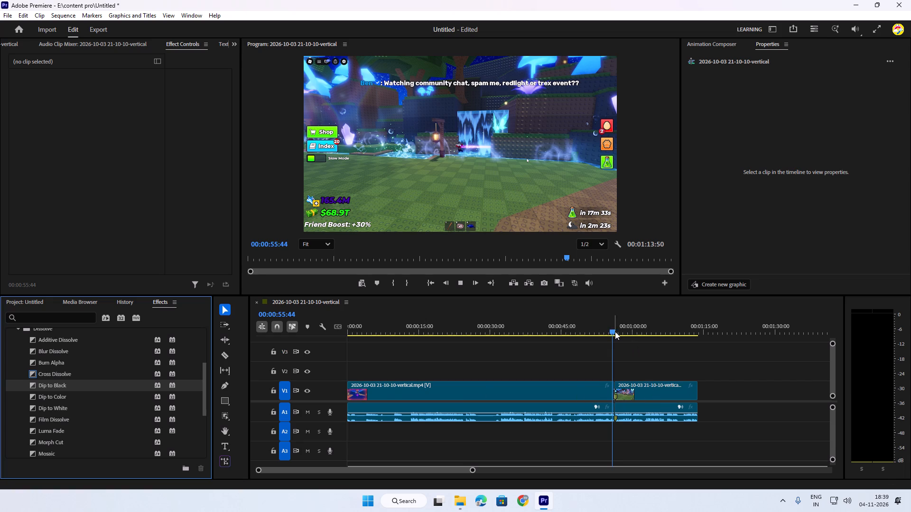
pyautogui.click(615, 332)
pyautogui.press('space')
pyautogui.press('space')
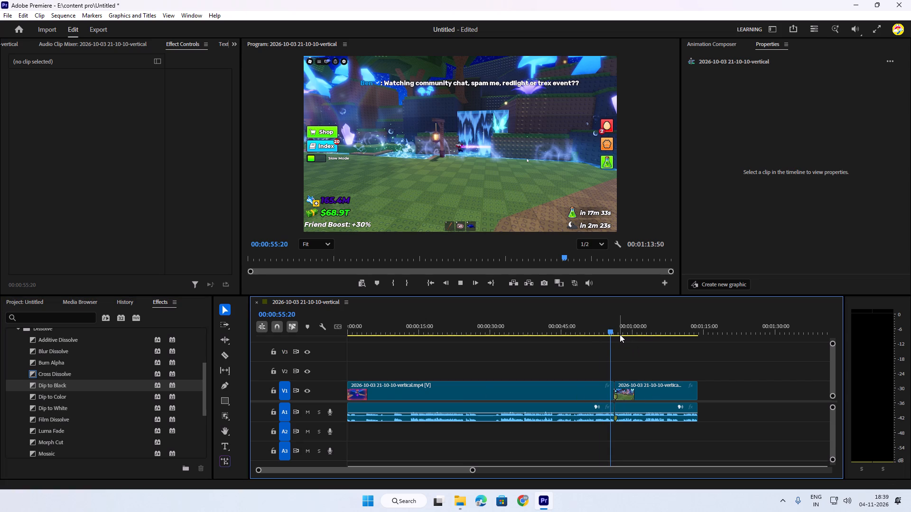
pyautogui.click(461, 285)
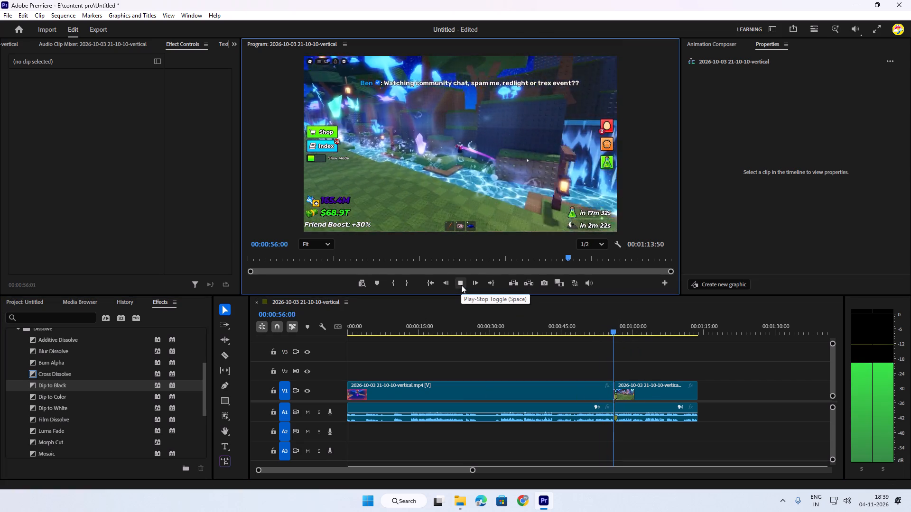
pyautogui.moveTo(626, 329); pyautogui.dragTo(609, 329)
pyautogui.press('space')
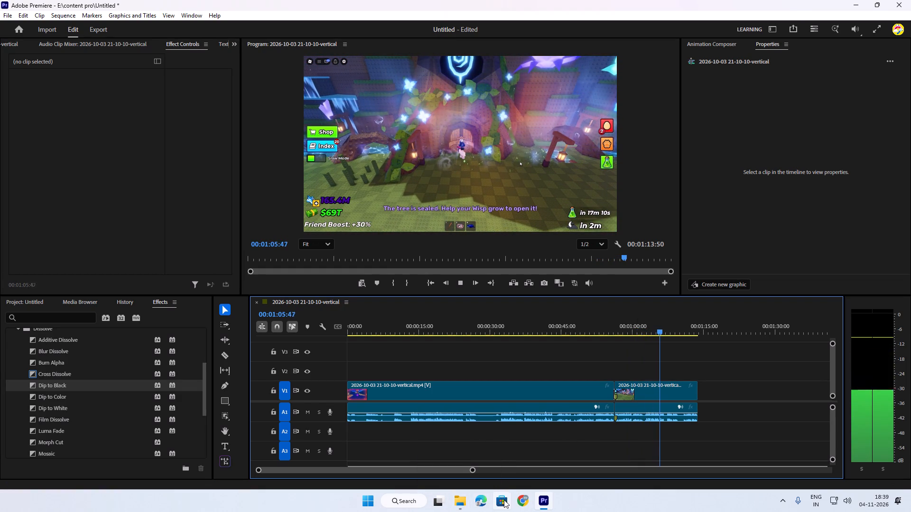
pyautogui.press('space')
# Switch to Chrome and search the Meme Instants soundboard site for "lol".
pyautogui.click(520, 497)
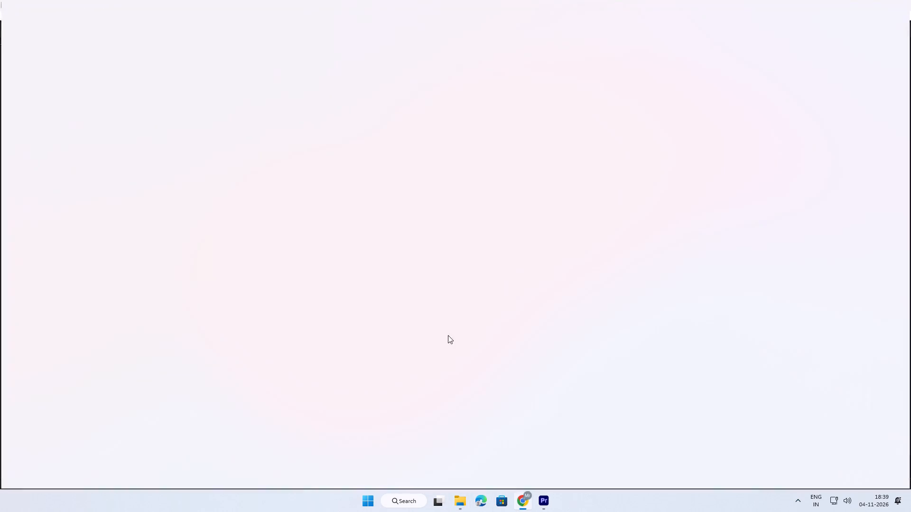
pyautogui.click(465, 273)
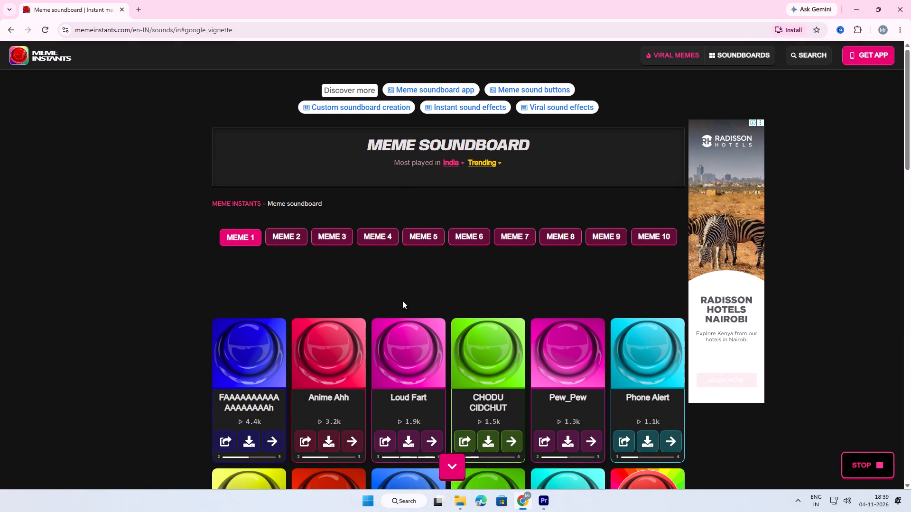
pyautogui.click(816, 61)
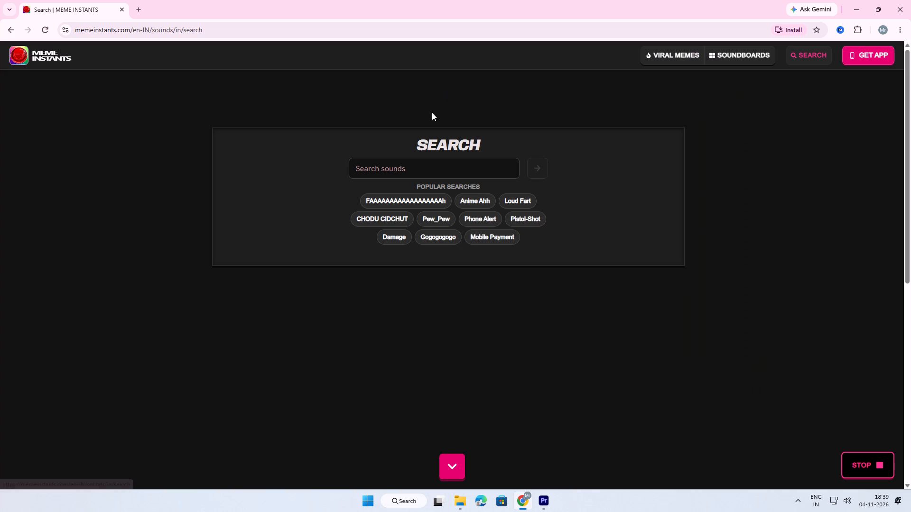
pyautogui.click(416, 168)
pyautogui.write('lo')
pyautogui.press('l')
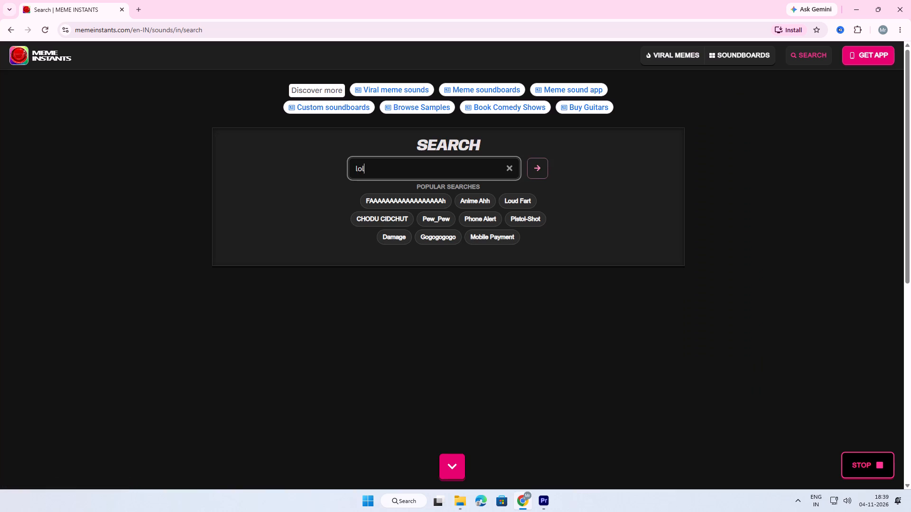
pyautogui.press('Return')
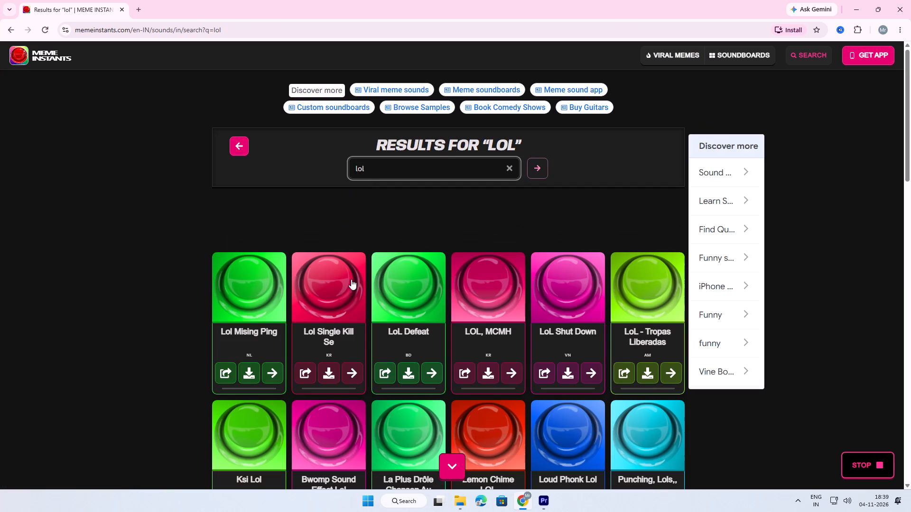
# Listen to the Lol Mising Ping, Lol Single Kill Se, LoL Defeat, LOL, MCMH and LoL Shut Down sounds, dismissing any advert.
pyautogui.click(224, 366)
pyautogui.click(196, 365)
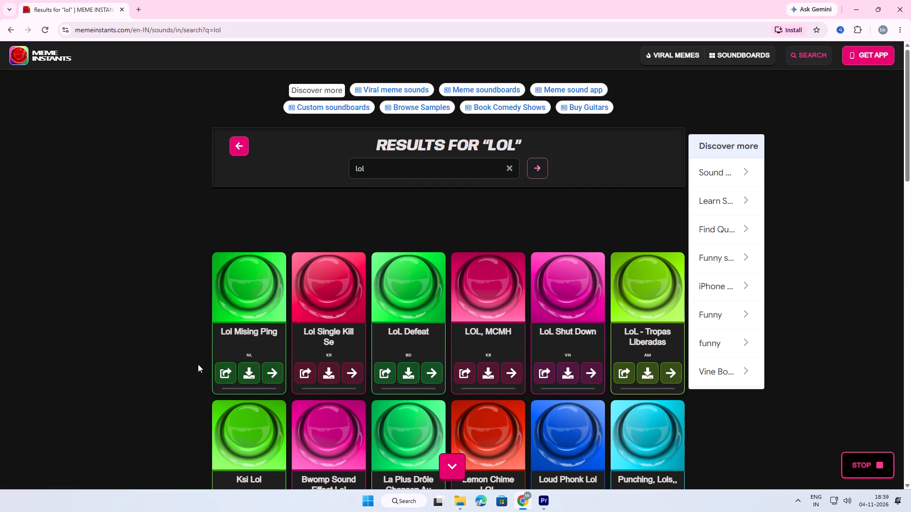
pyautogui.click(243, 332)
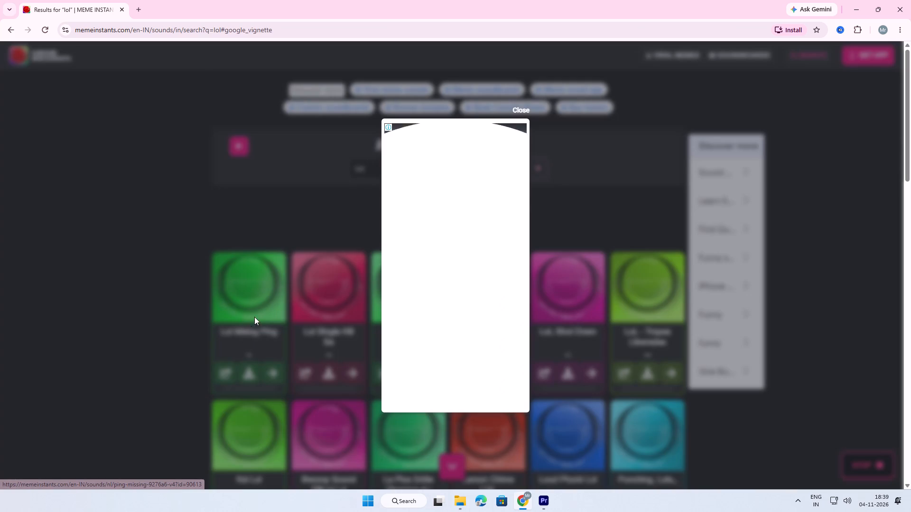
pyautogui.click(523, 110)
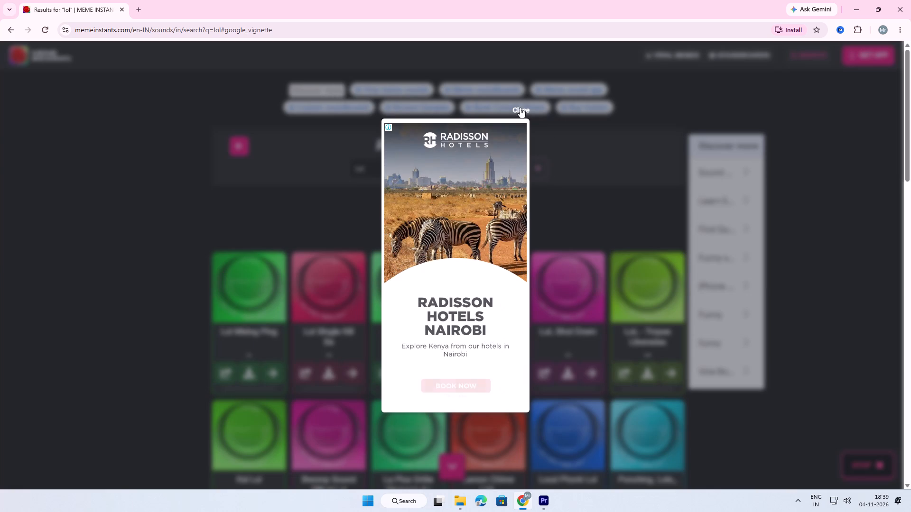
pyautogui.click(520, 108)
pyautogui.click(263, 277)
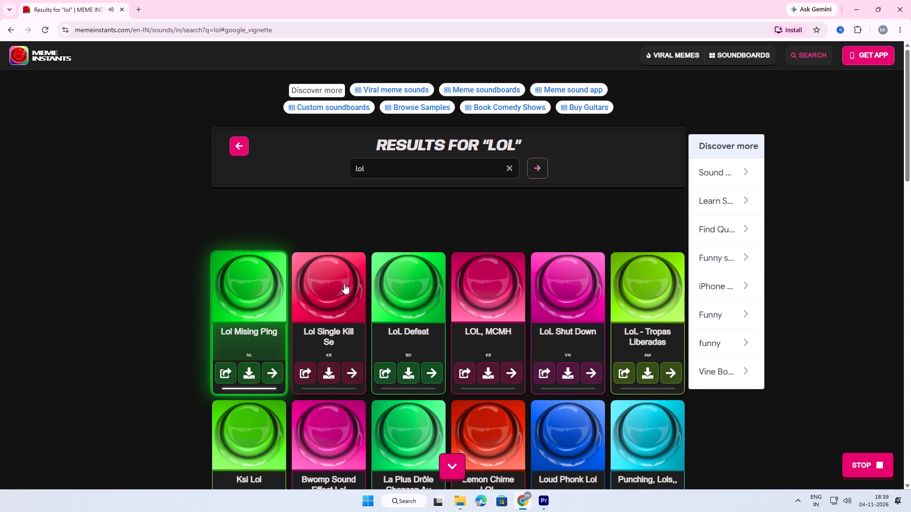
pyautogui.click(346, 276)
pyautogui.click(410, 277)
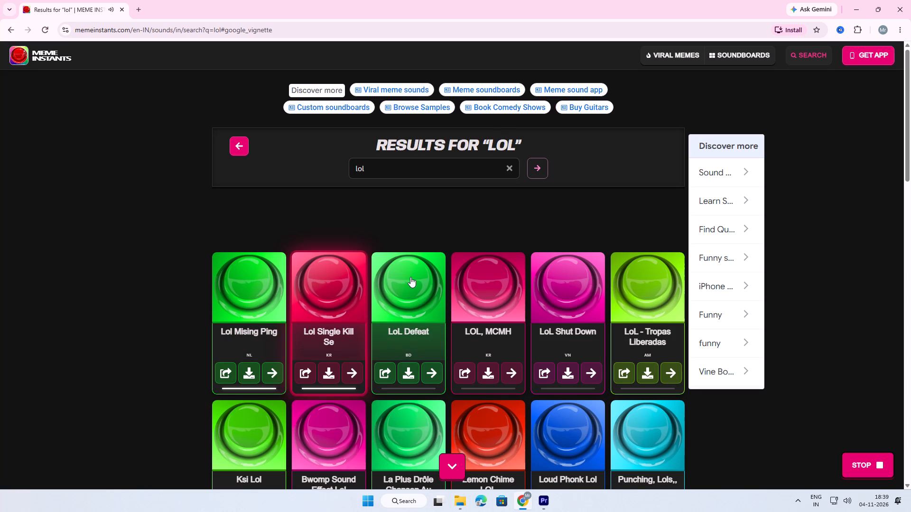
pyautogui.click(493, 275)
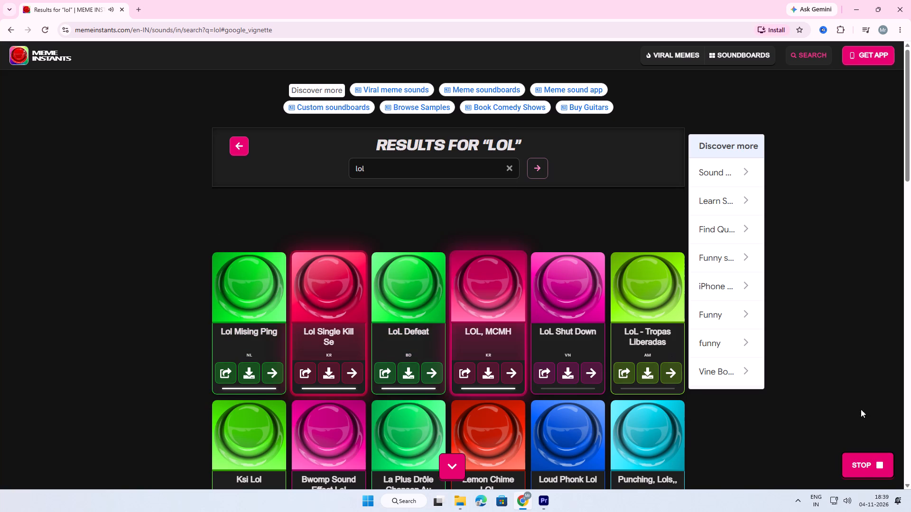
pyautogui.click(863, 459)
pyautogui.click(585, 274)
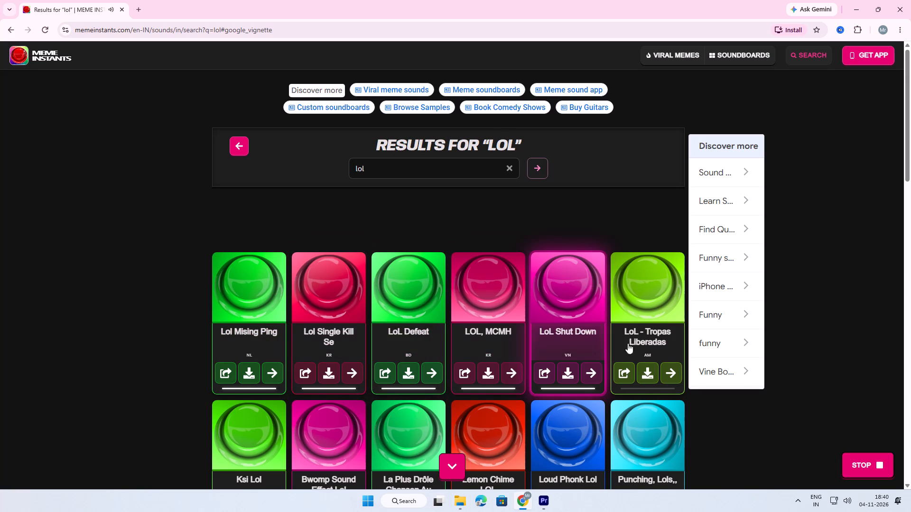
# Listen to the Ksi Lol sound and download it.
pyautogui.scroll(-2, 800, 400)
pyautogui.click(243, 345)
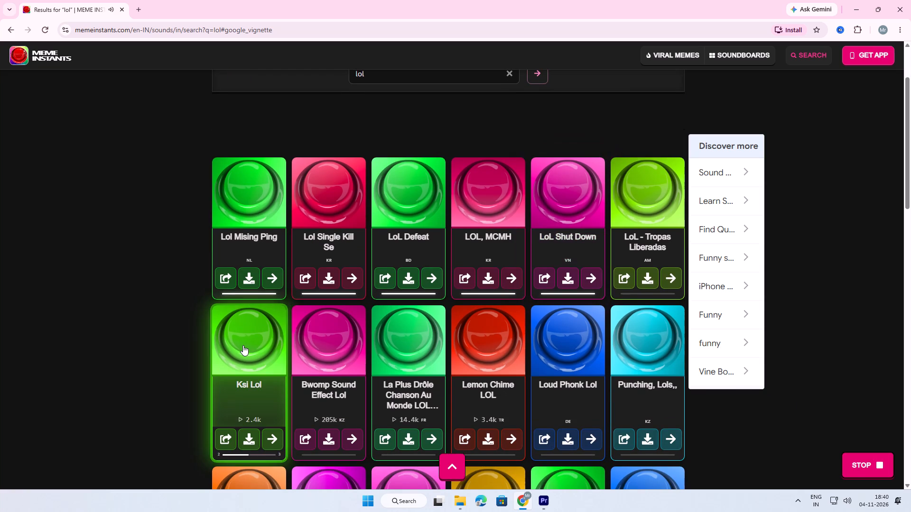
pyautogui.click(251, 347)
pyautogui.click(254, 438)
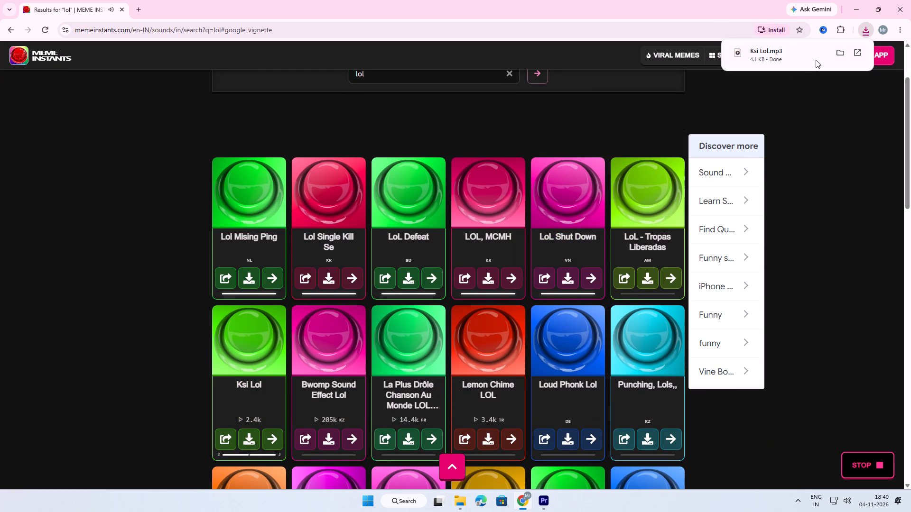
# Import the Ksi Lol sound from the Downloads folder into the Premiere Pro project.
pyautogui.click(841, 53)
pyautogui.click(852, 0)
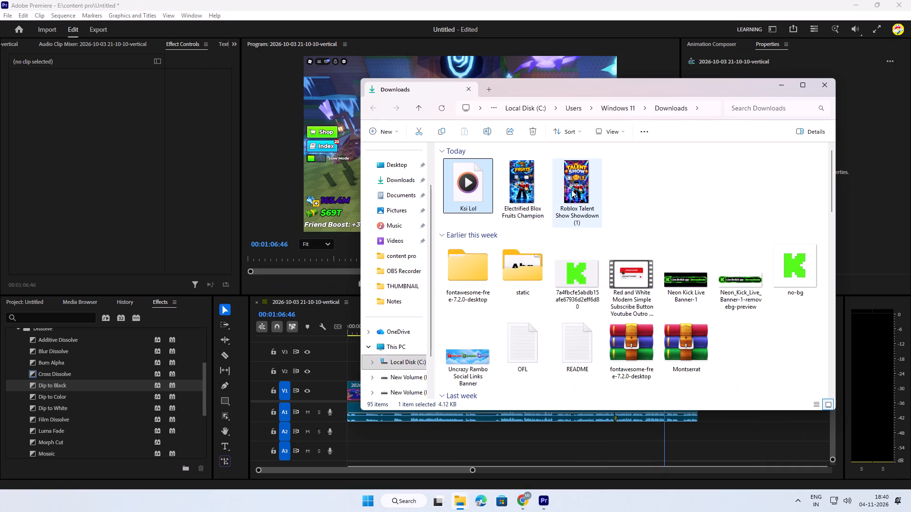
pyautogui.moveTo(642, 86); pyautogui.dragTo(731, 89)
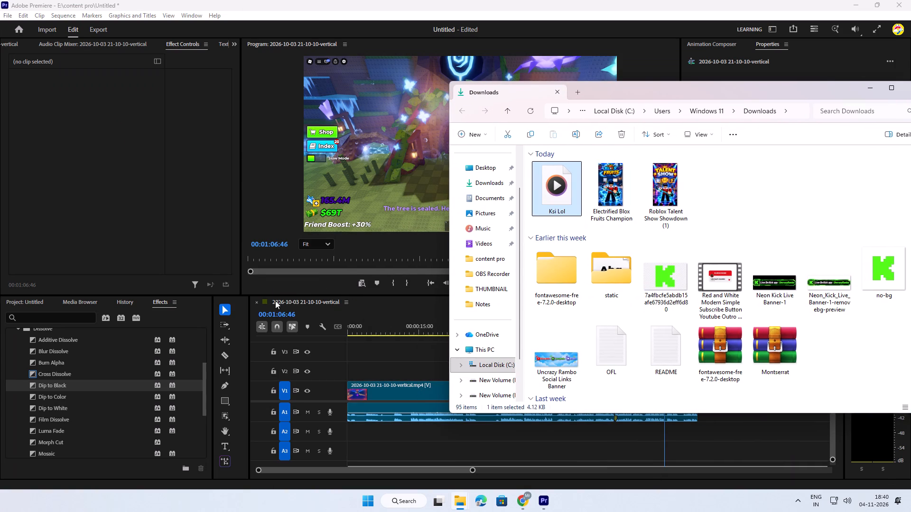
pyautogui.click(27, 304)
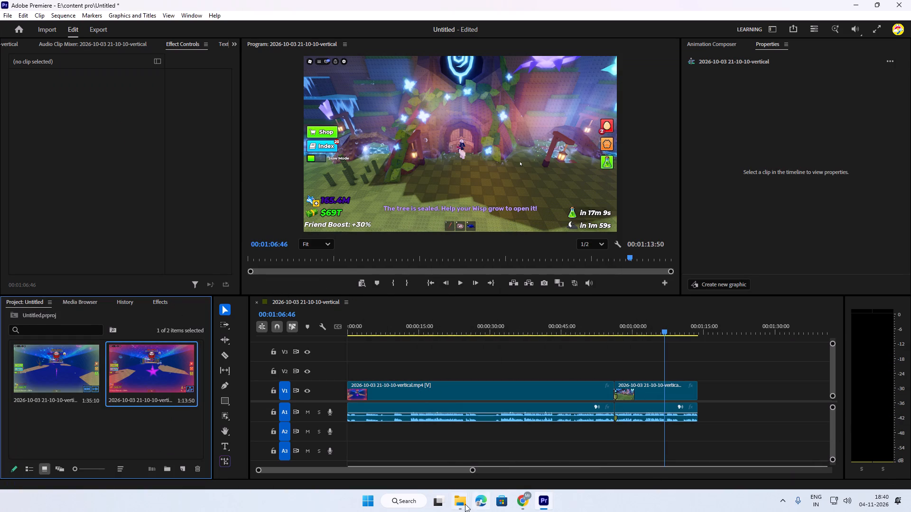
pyautogui.click(463, 503)
pyautogui.click(505, 457)
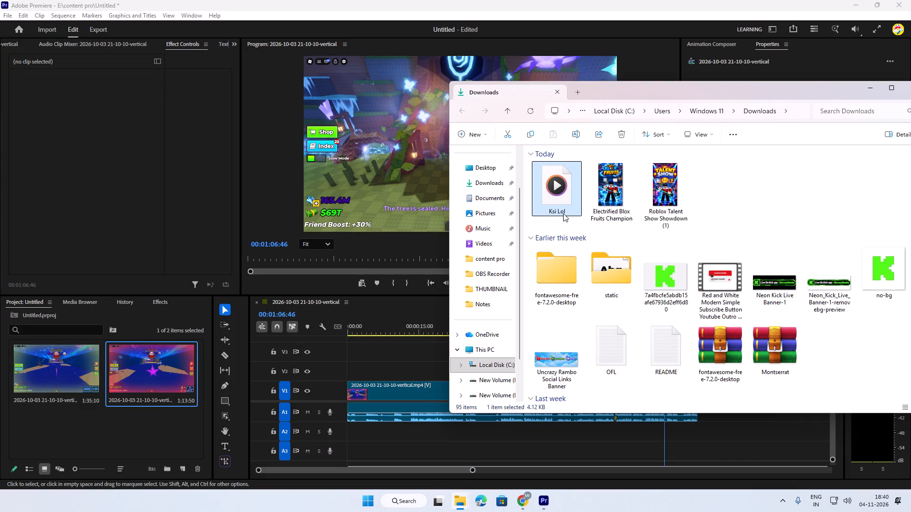
pyautogui.moveTo(562, 185); pyautogui.dragTo(127, 442)
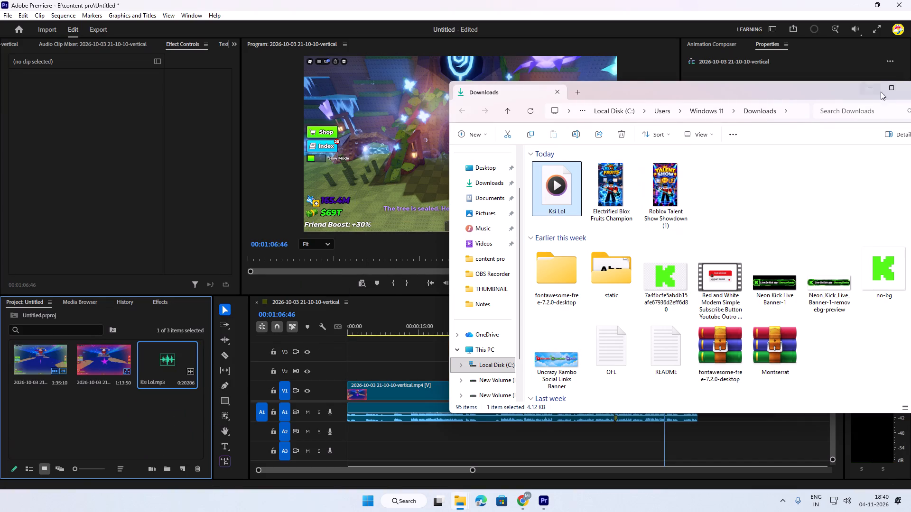
pyautogui.click(875, 90)
# Place Ksi Lol.mp3 on audio track A2 at the very end of the second clip.
pyautogui.moveTo(167, 372); pyautogui.dragTo(537, 416)
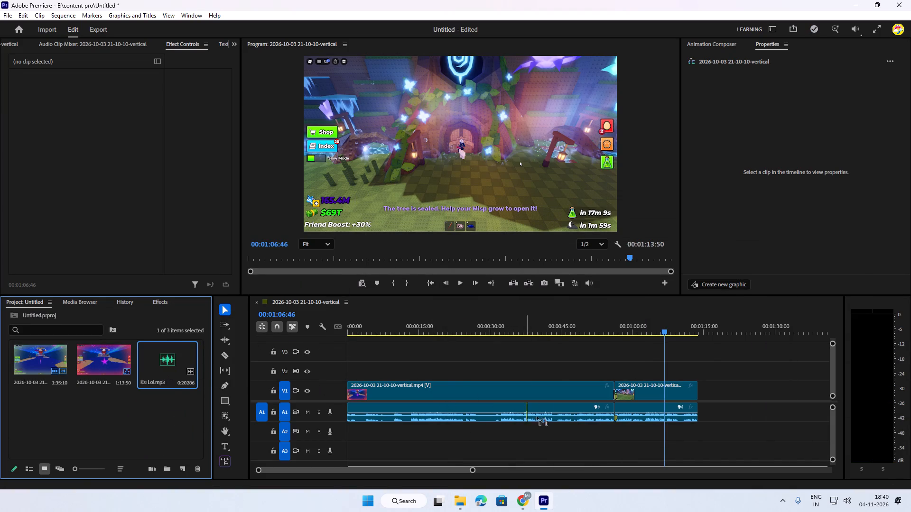
pyautogui.moveTo(537, 416); pyautogui.dragTo(691, 437)
# Play the end of the sequence from about 00:01:11:42 to review the added sound effect.
pyautogui.press('space')
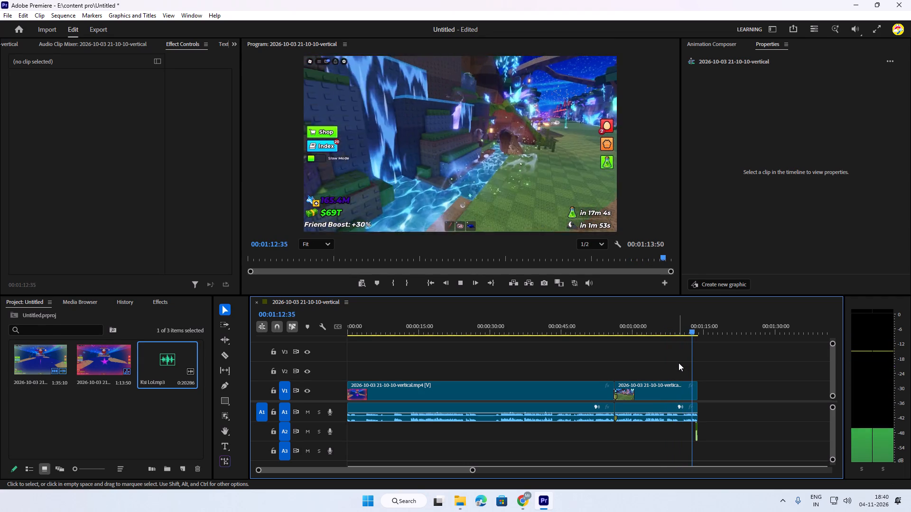
pyautogui.press('space')
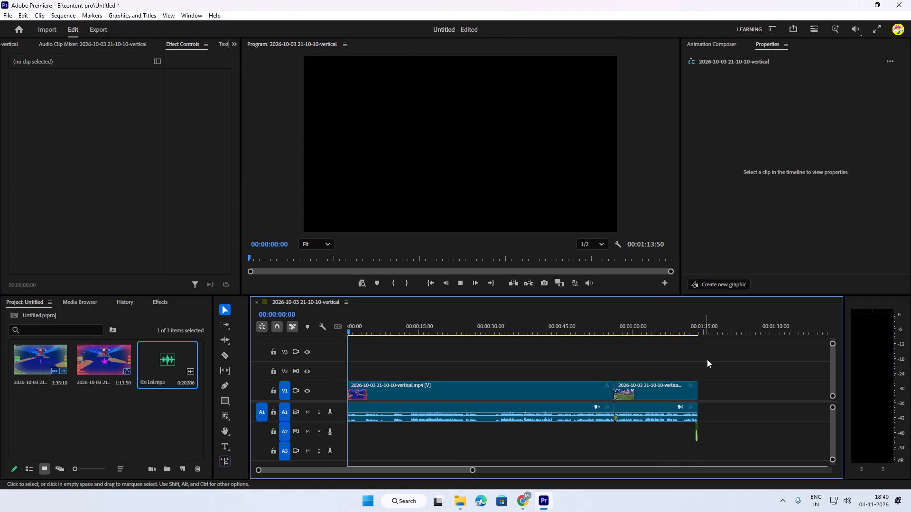
pyautogui.moveTo(364, 331); pyautogui.dragTo(689, 366)
pyautogui.press('space')
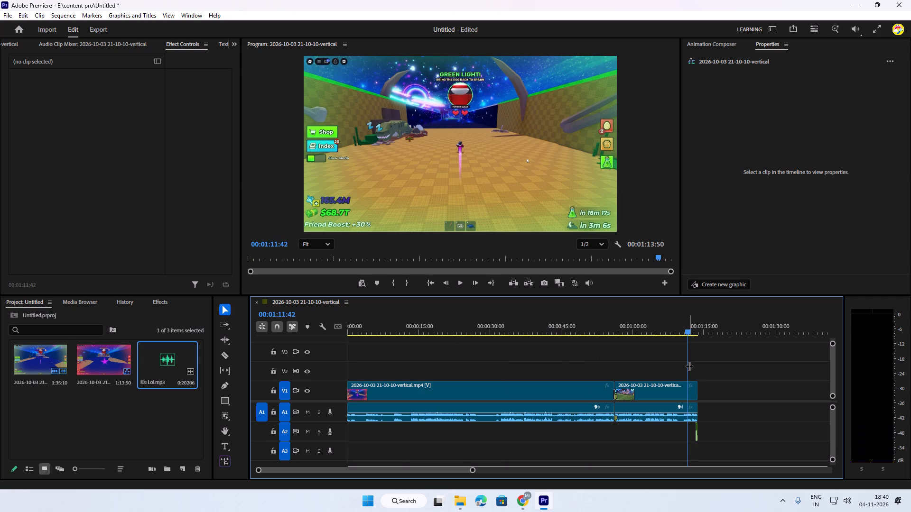
pyautogui.press('space')
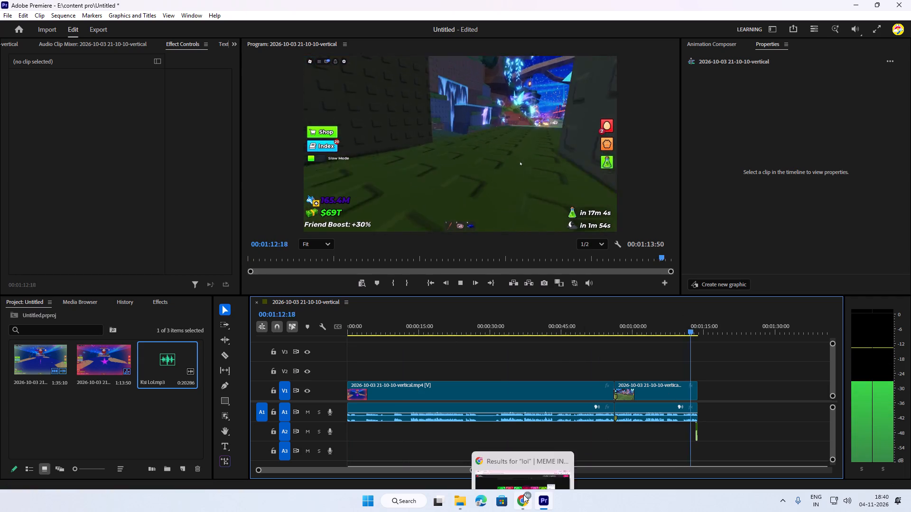
# Switch back to Chrome and search Meme Instants for "hahaha" sounds.
pyautogui.click(523, 494)
pyautogui.press('space')
pyautogui.click(433, 75)
pyautogui.moveTo(419, 77); pyautogui.dragTo(403, 78)
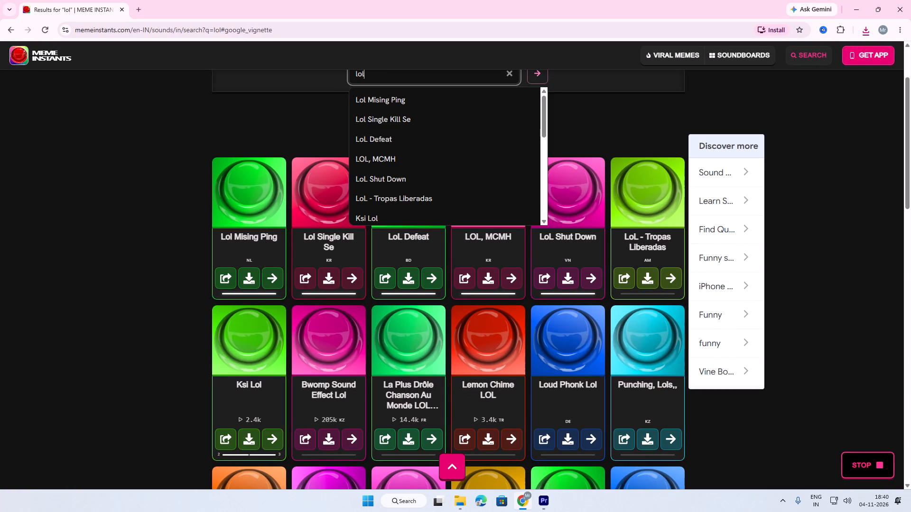
pyautogui.moveTo(403, 78); pyautogui.dragTo(350, 75)
pyautogui.write('hahaha')
pyautogui.click(535, 78)
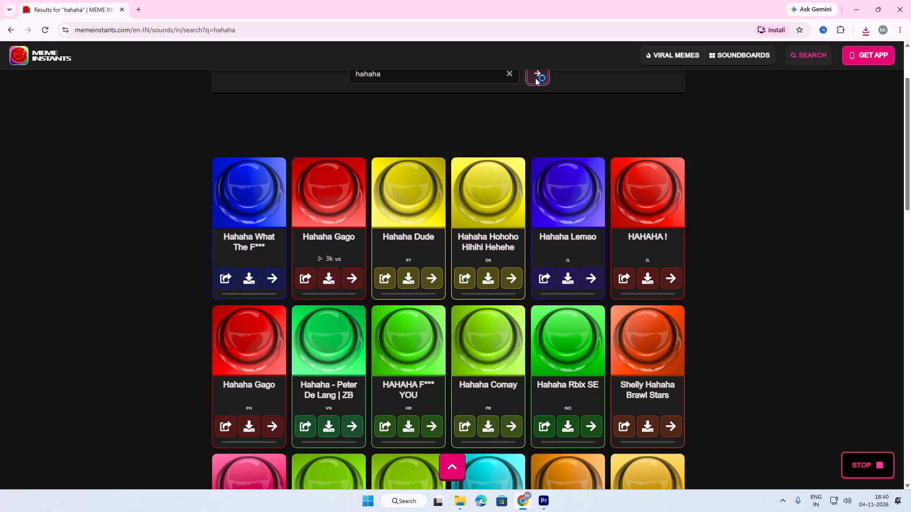
# Audition the first row of "hahaha" results, from Hahaha What The F*** to HAHAHA !, for a suitable laugh.
pyautogui.click(264, 185)
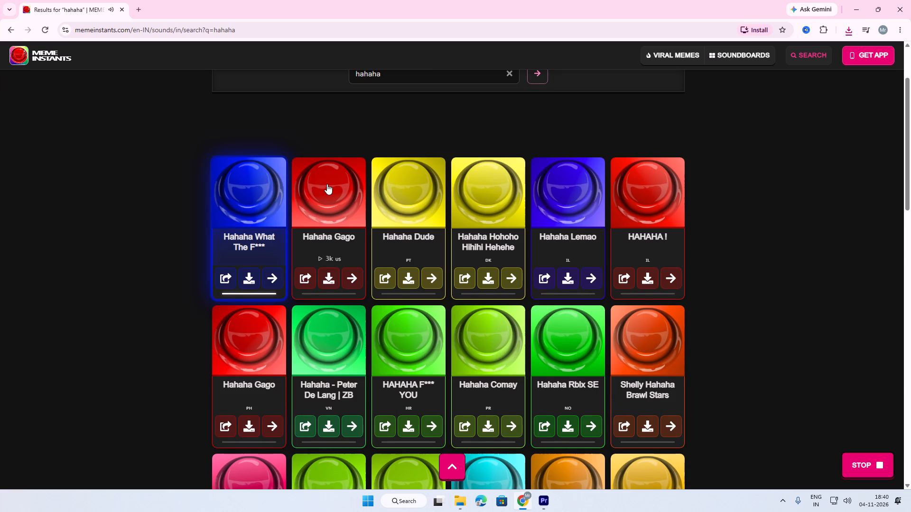
pyautogui.click(327, 184)
pyautogui.click(877, 457)
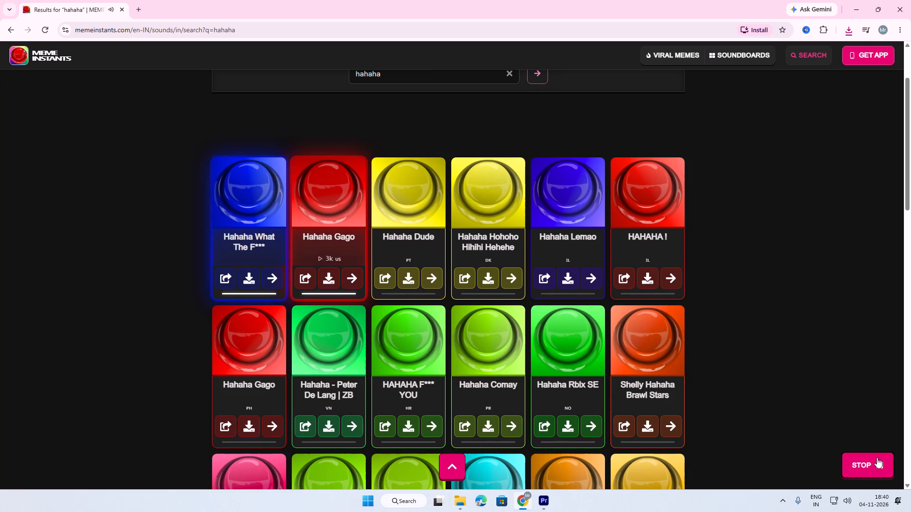
pyautogui.click(386, 168)
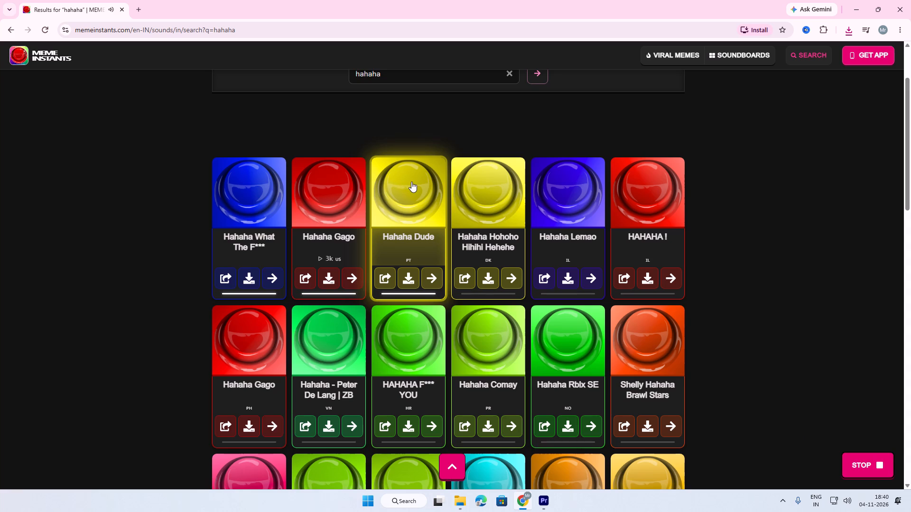
pyautogui.click(865, 461)
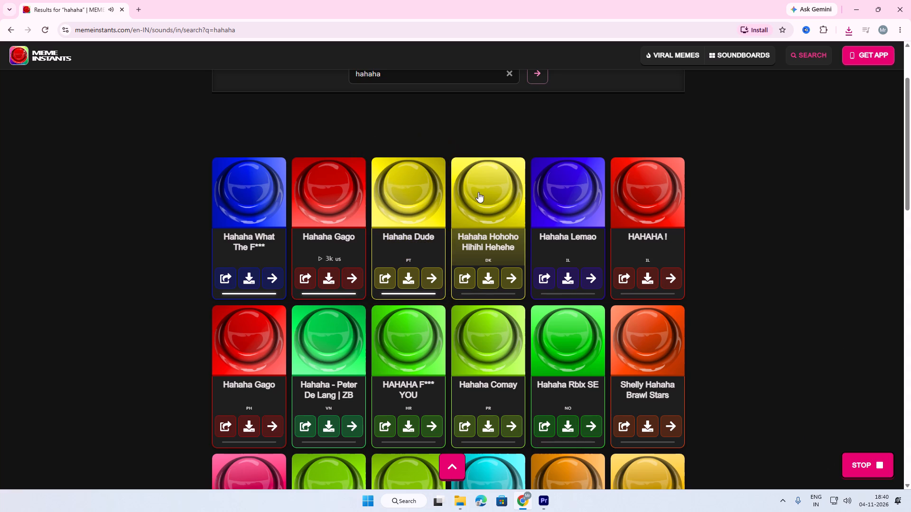
pyautogui.click(478, 192)
pyautogui.click(483, 192)
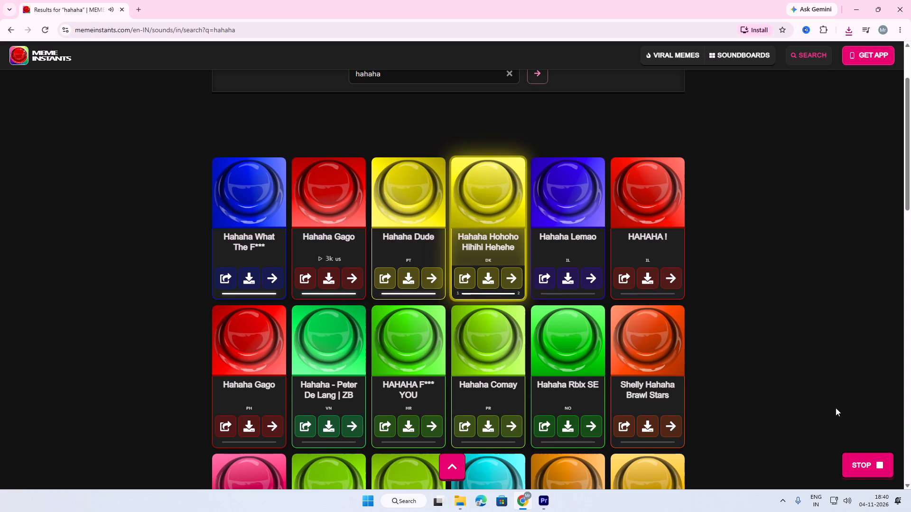
pyautogui.click(867, 461)
pyautogui.click(583, 183)
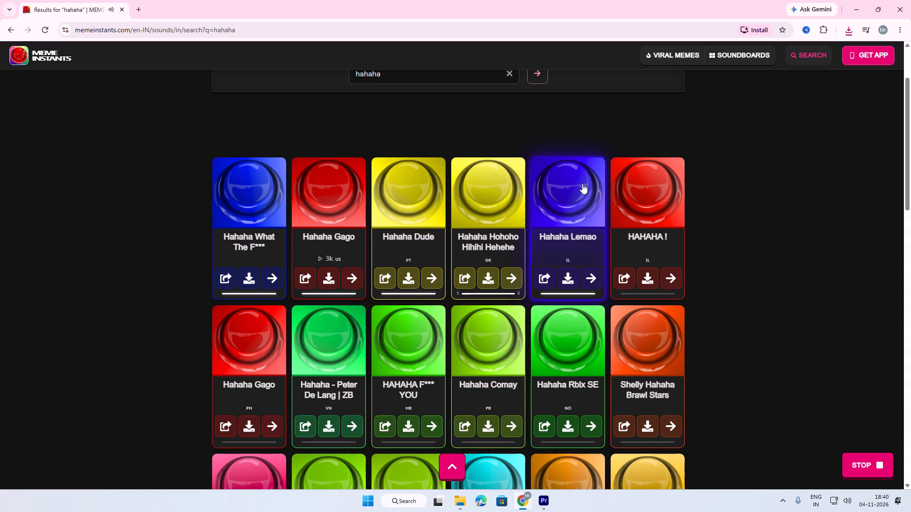
pyautogui.click(862, 464)
pyautogui.click(658, 192)
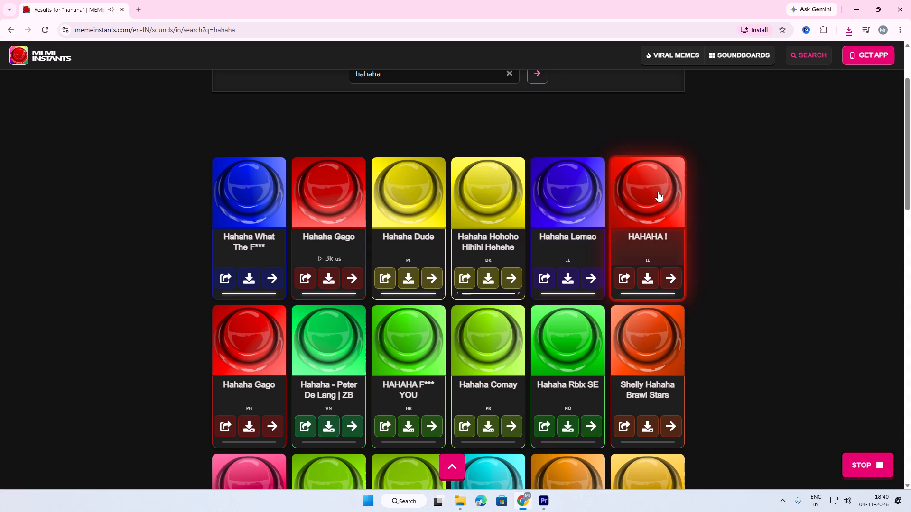
pyautogui.click(855, 457)
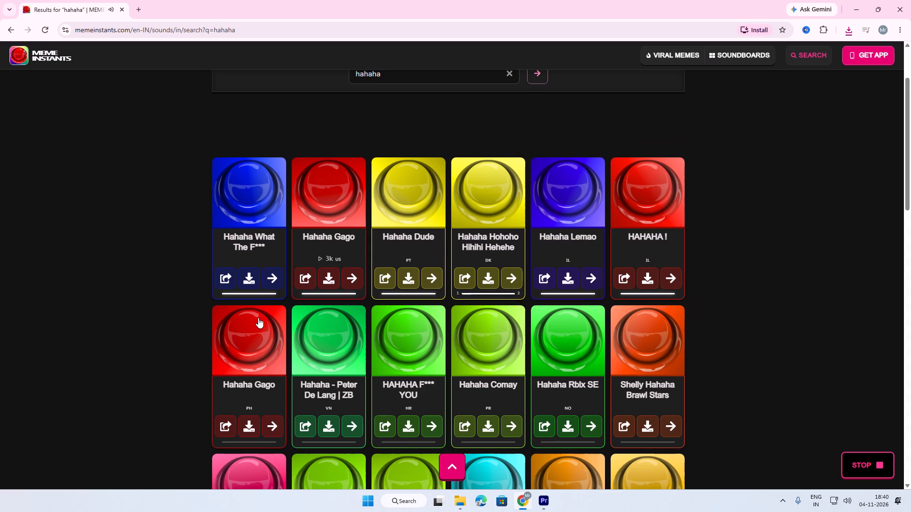
# Audition the second row of "hahaha" results, from the second Hahaha Gago to Shelly Hahaha Brawl Stars.
pyautogui.click(258, 318)
pyautogui.click(865, 467)
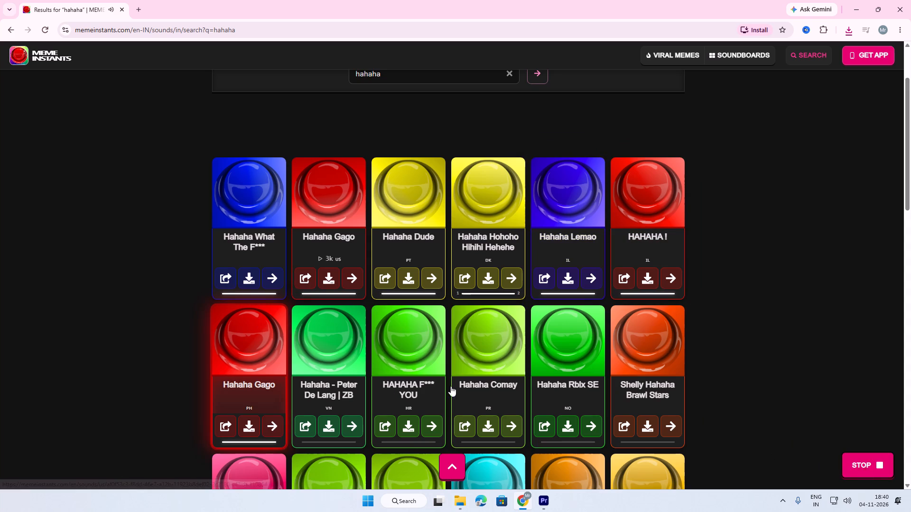
pyautogui.click(346, 350)
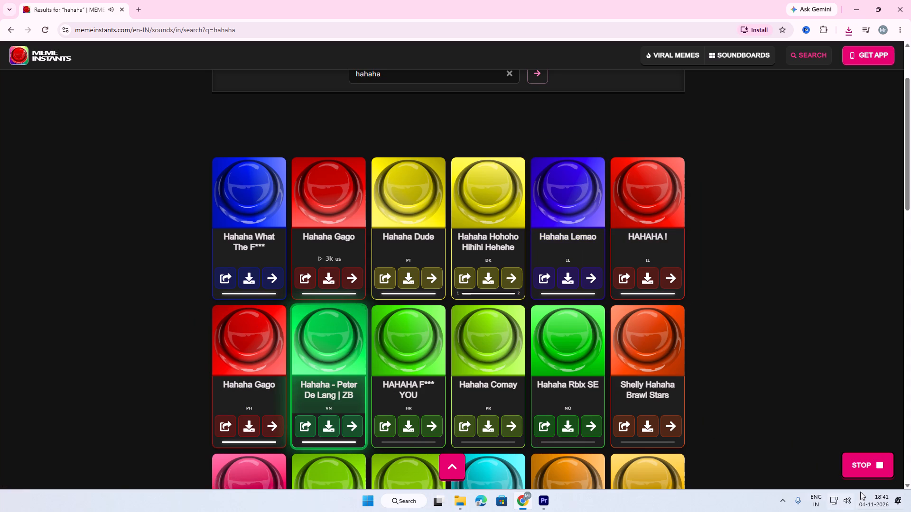
pyautogui.click(880, 473)
pyautogui.click(407, 342)
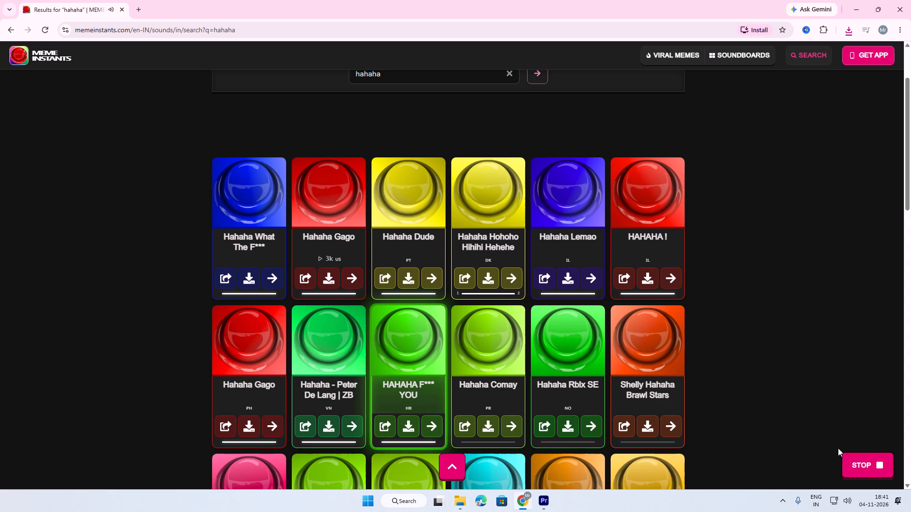
pyautogui.click(867, 461)
pyautogui.click(484, 342)
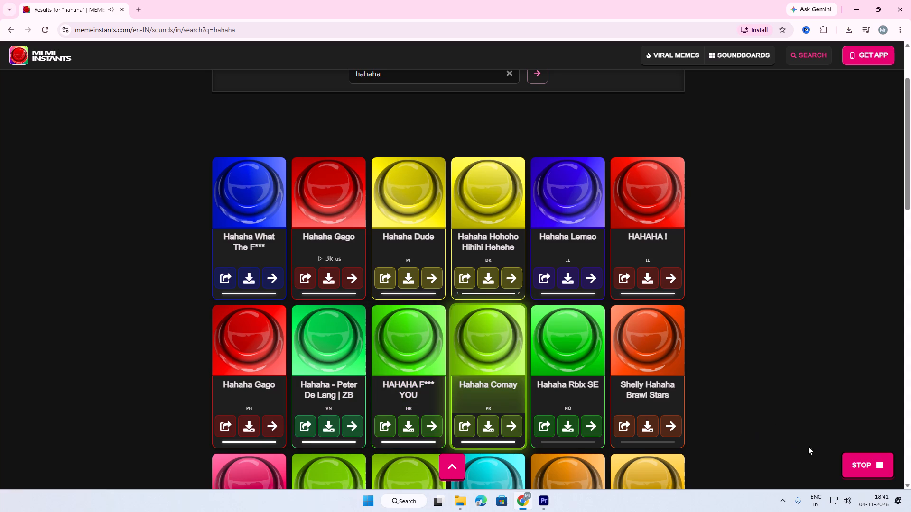
pyautogui.click(894, 465)
pyautogui.click(585, 340)
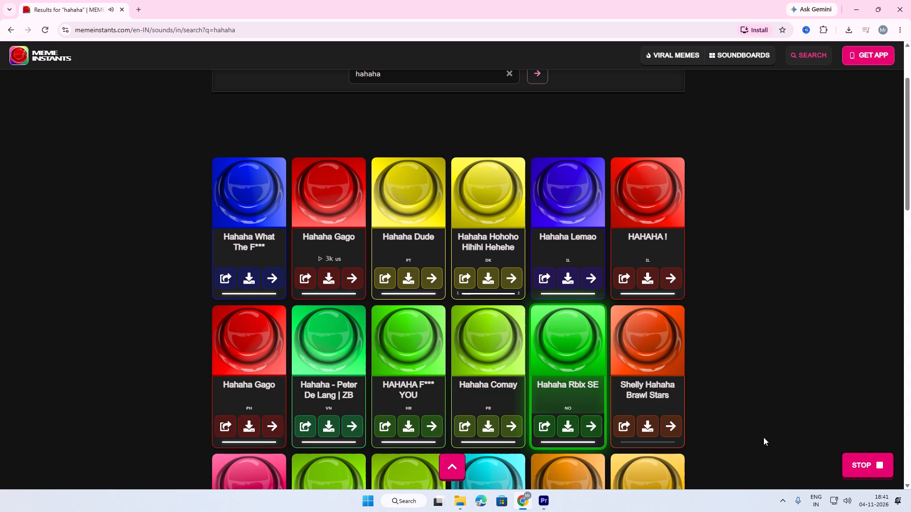
pyautogui.click(633, 340)
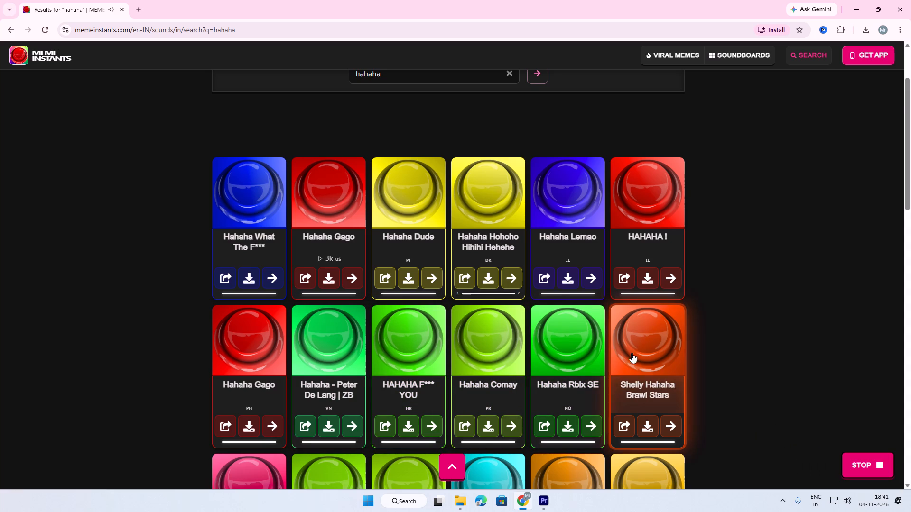
pyautogui.scroll(-2, 519, 379)
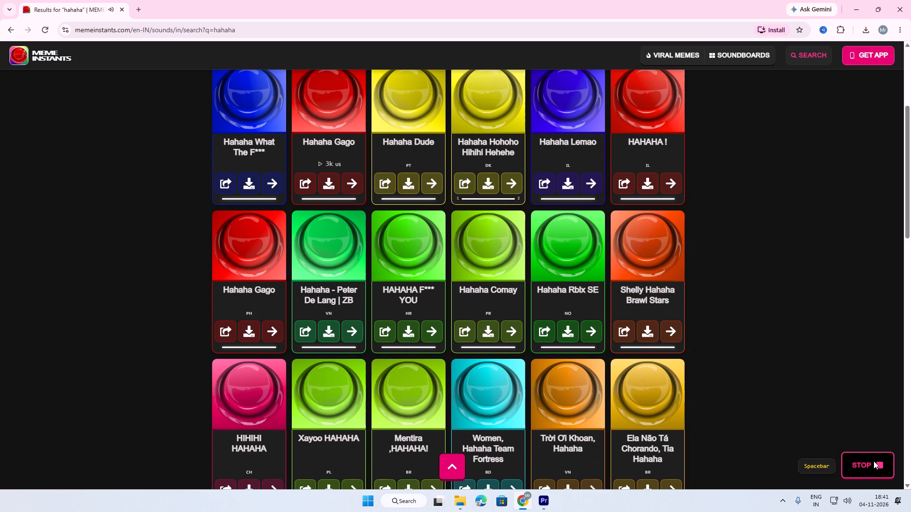
pyautogui.click(874, 461)
# Audition the remaining "hahaha" results, from HIHIHI HAHAHA to Cé Loko Tio Hahaha.
pyautogui.click(236, 393)
pyautogui.scroll(-1, 279, 400)
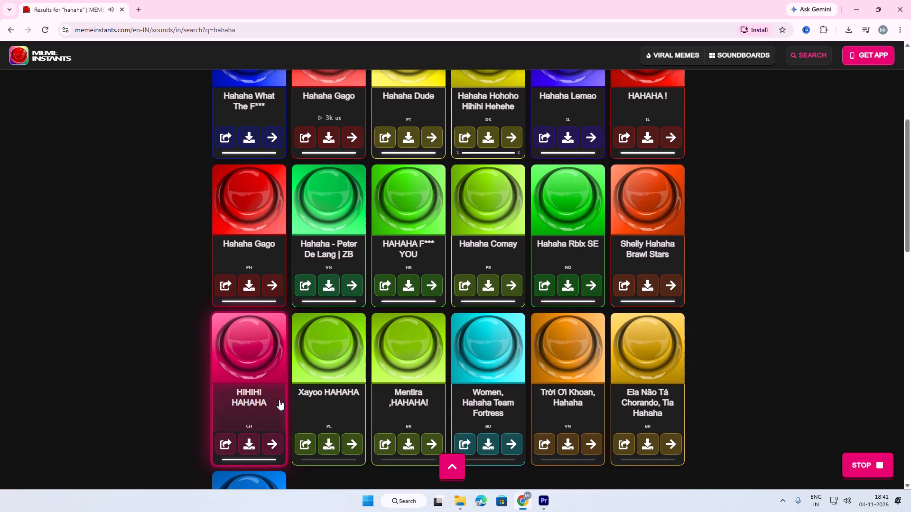
pyautogui.click(856, 465)
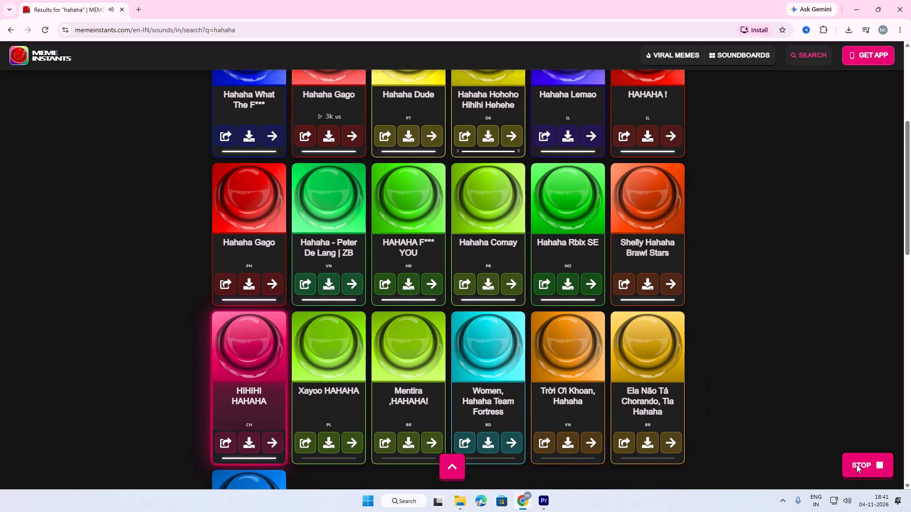
pyautogui.click(327, 357)
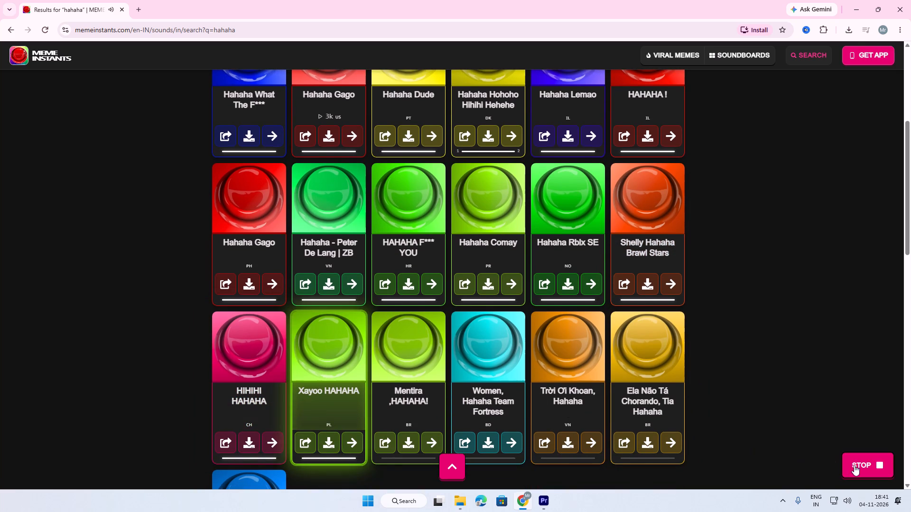
pyautogui.click(864, 465)
pyautogui.click(406, 364)
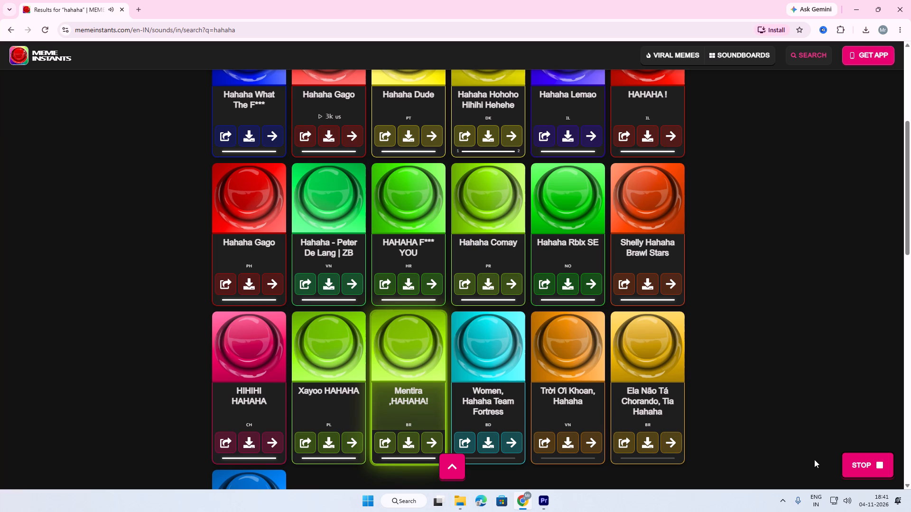
pyautogui.click(857, 465)
pyautogui.click(501, 348)
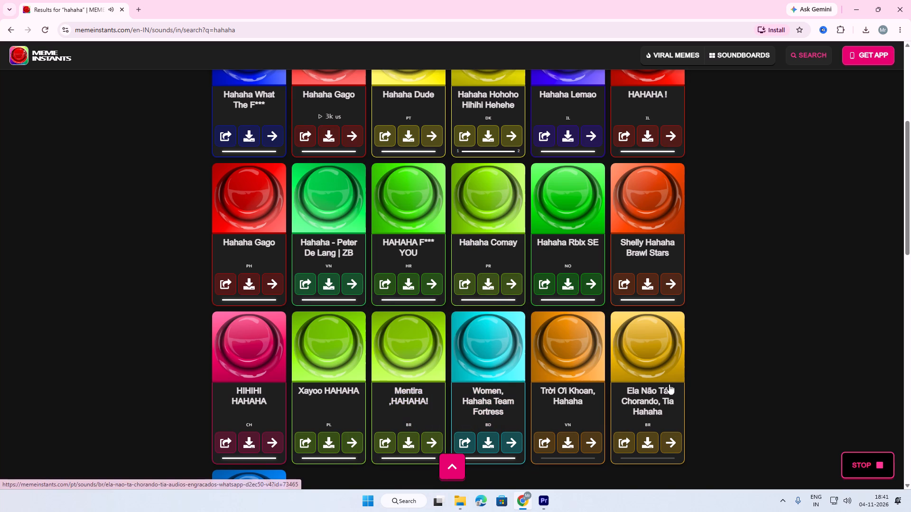
pyautogui.click(475, 333)
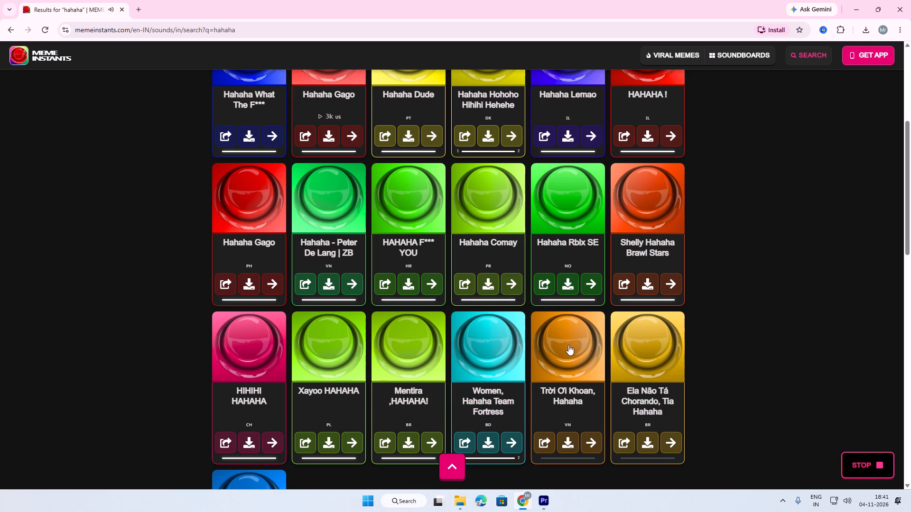
pyautogui.click(572, 345)
pyautogui.click(878, 462)
pyautogui.click(633, 355)
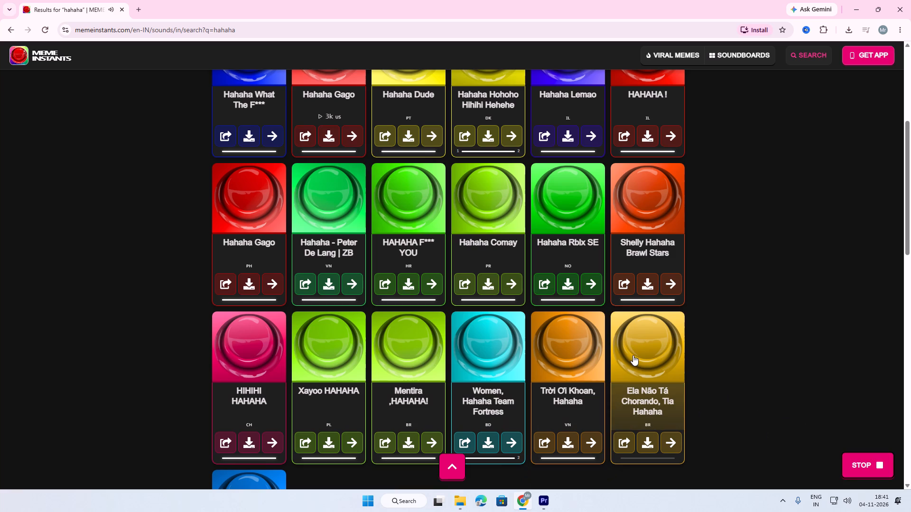
pyautogui.click(860, 459)
pyautogui.scroll(-2, 401, 421)
pyautogui.click(262, 417)
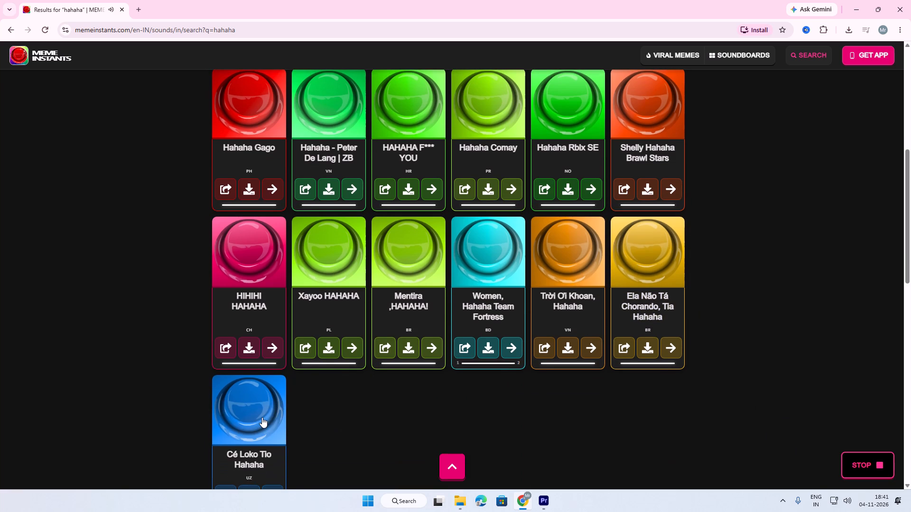
pyautogui.click(860, 468)
# Replay the Hahaha Dude sound and download it.
pyautogui.scroll(4, 321, 398)
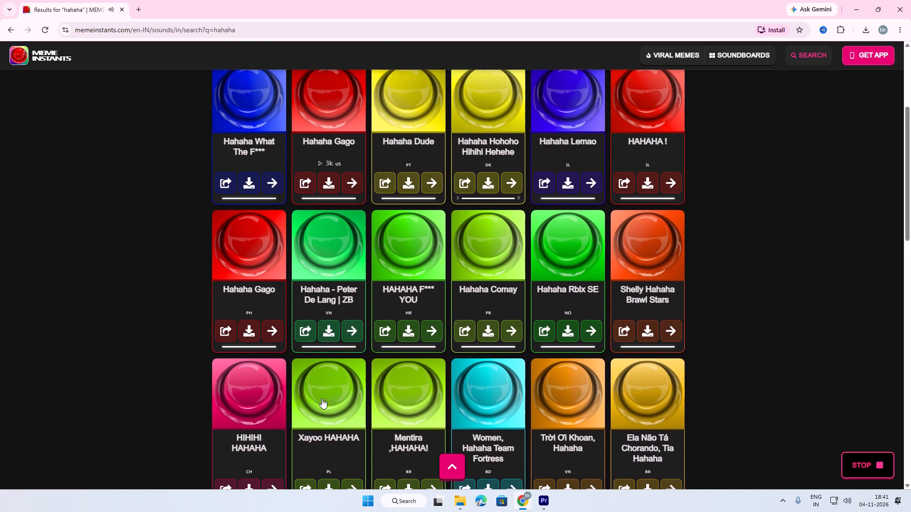
pyautogui.scroll(2, 322, 398)
pyautogui.click(427, 255)
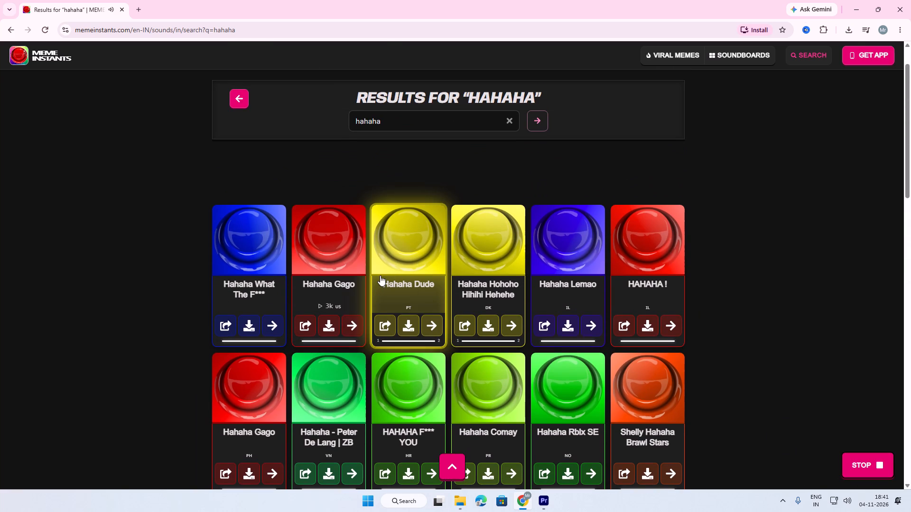
pyautogui.click(408, 319)
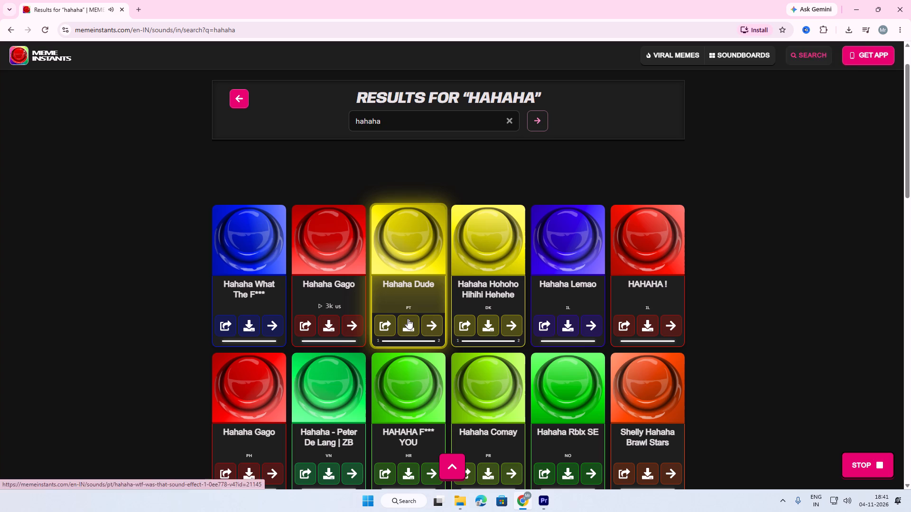
# Import the downloaded Hahaha Dude sound from the Downloads folder into the Premiere Pro project.
pyautogui.click(821, 53)
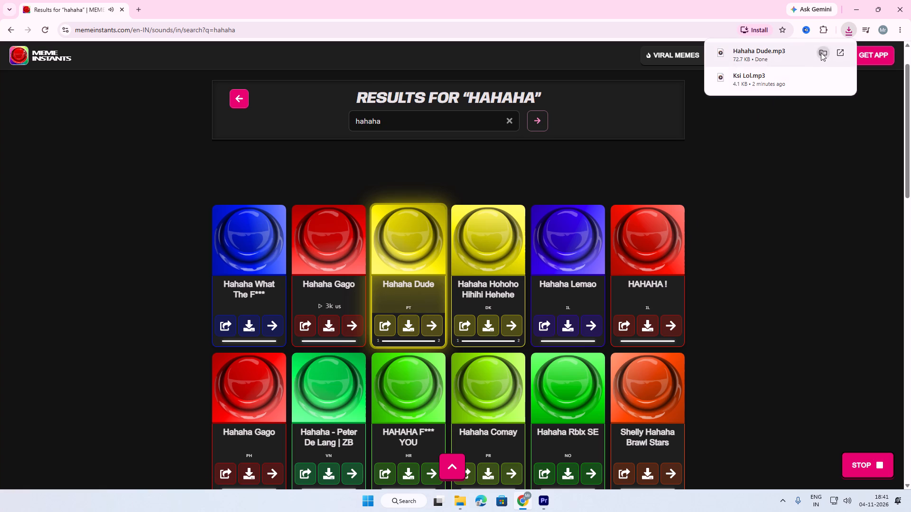
pyautogui.click(853, 9)
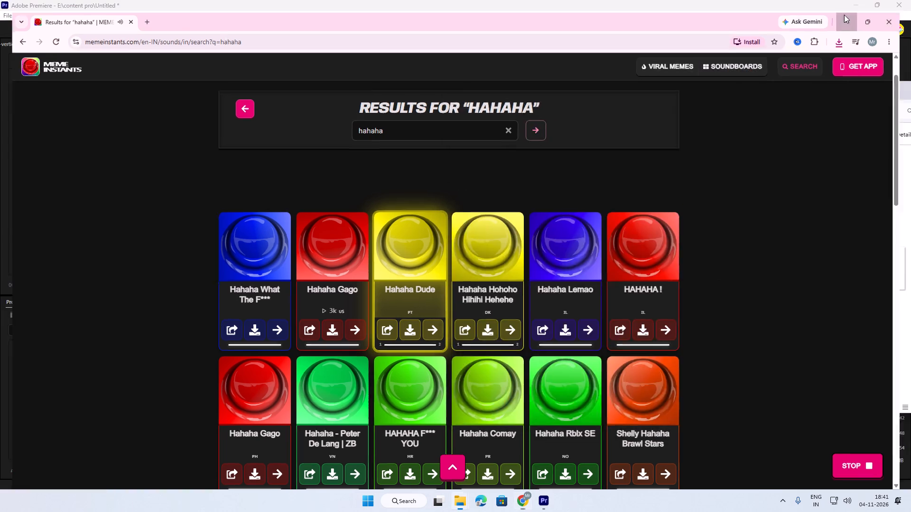
pyautogui.moveTo(720, 195); pyautogui.dragTo(130, 414)
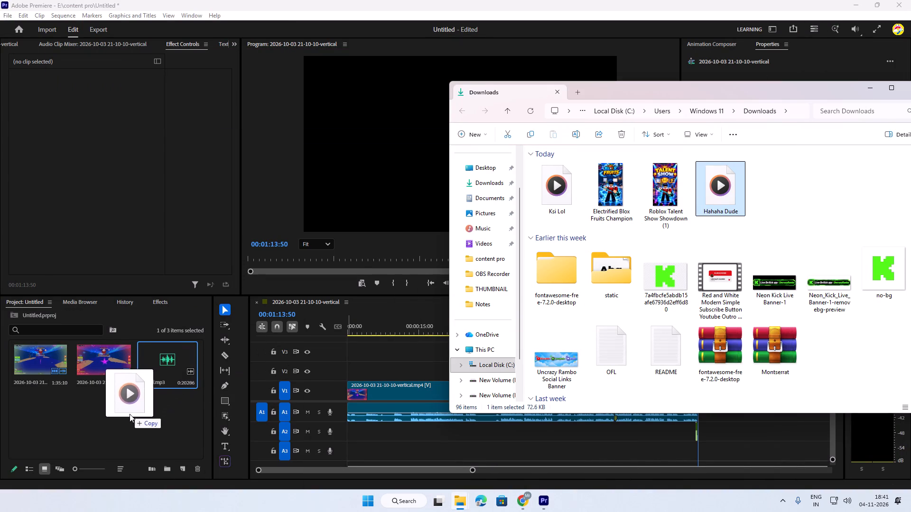
pyautogui.moveTo(130, 414); pyautogui.dragTo(129, 415)
pyautogui.click(860, 83)
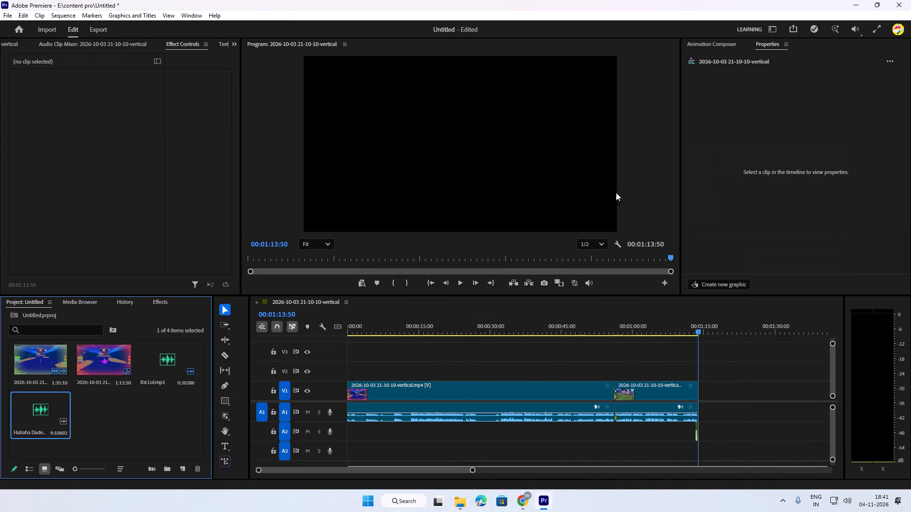
# Delete the Ksi Lol.mp3 clip from audio track A2 at the end of the sequence.
pyautogui.moveTo(687, 422); pyautogui.dragTo(706, 430)
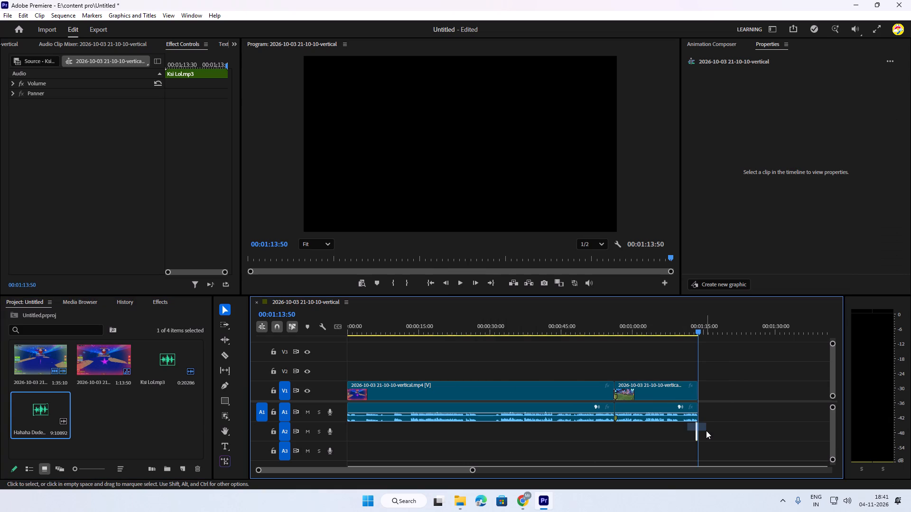
pyautogui.press('BackSpace')
# Play the ending from about 00:01:12:06 to find the spot, and place Hahaha Dude on audio track A2 at 00:01:13:19.
pyautogui.moveTo(698, 326); pyautogui.dragTo(691, 328)
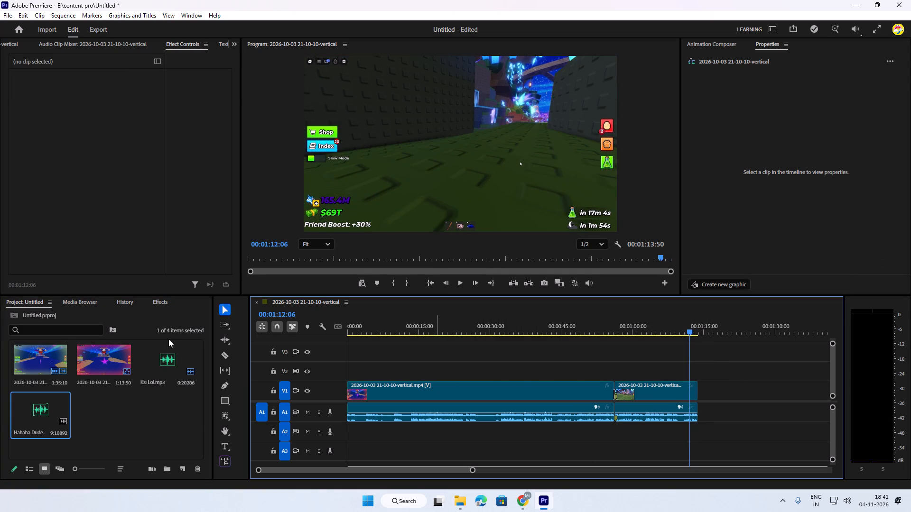
pyautogui.press('space')
pyautogui.press('space')
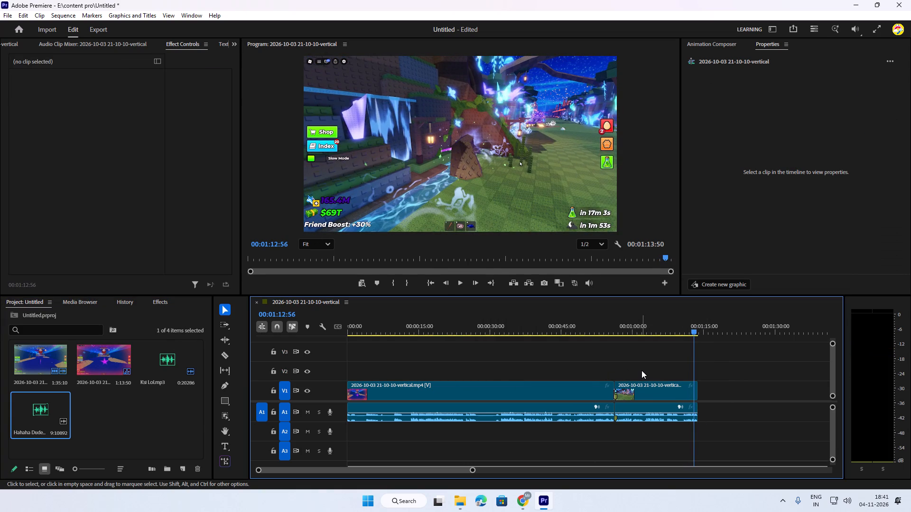
pyautogui.press('space')
pyautogui.press('space')
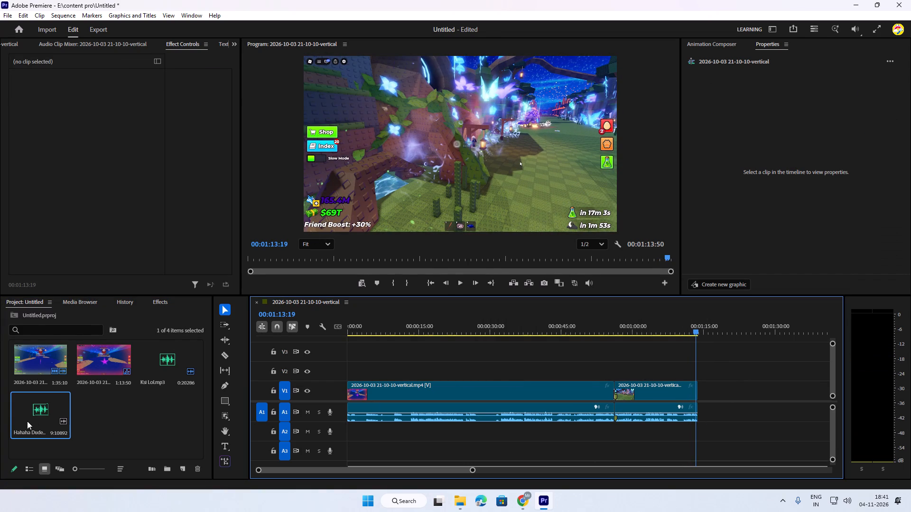
pyautogui.moveTo(19, 418); pyautogui.dragTo(693, 436)
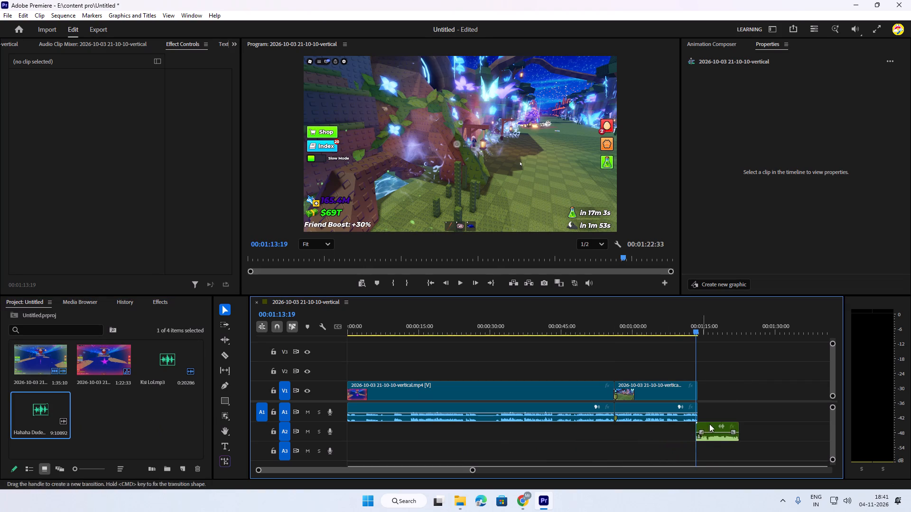
# Play back the sequence around the cut near 00:00:55:32 and near its ending to check the sound timing.
pyautogui.press('space')
pyautogui.moveTo(707, 329); pyautogui.dragTo(688, 332)
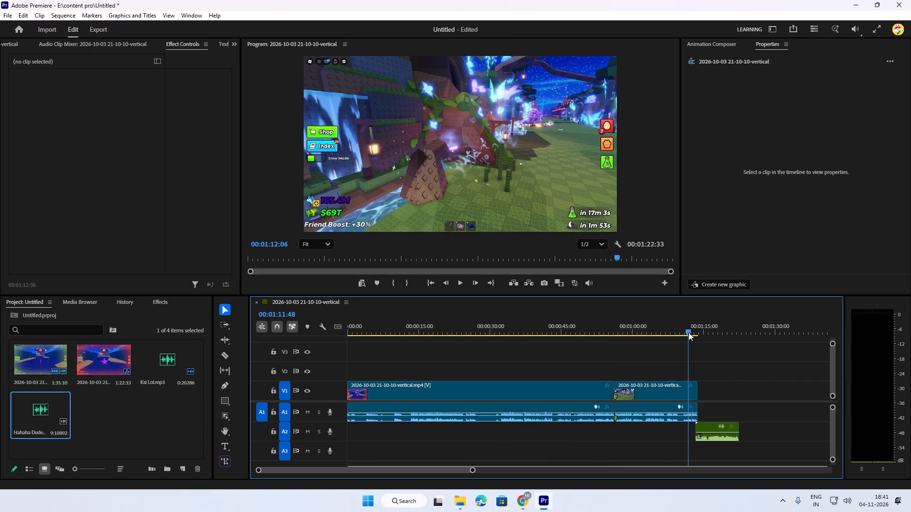
pyautogui.moveTo(688, 332); pyautogui.dragTo(666, 334)
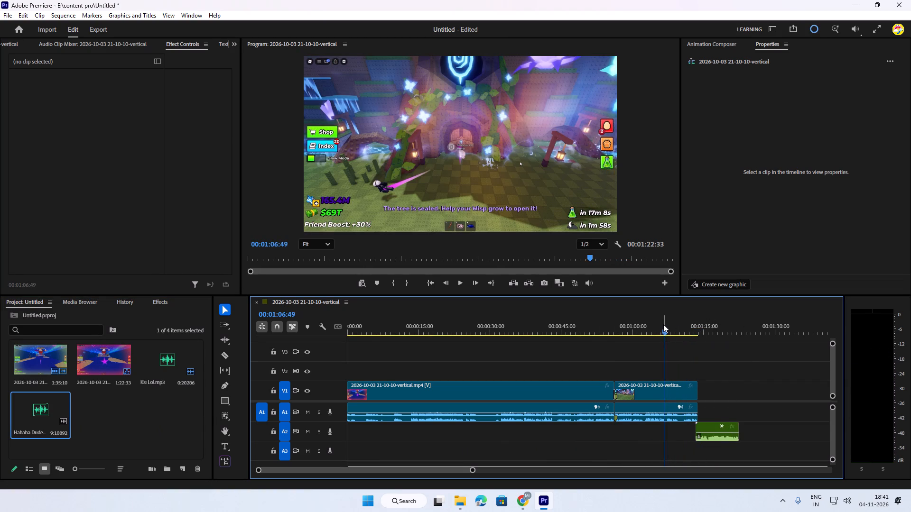
pyautogui.moveTo(663, 324); pyautogui.dragTo(612, 335)
pyautogui.press('space')
pyautogui.press('space')
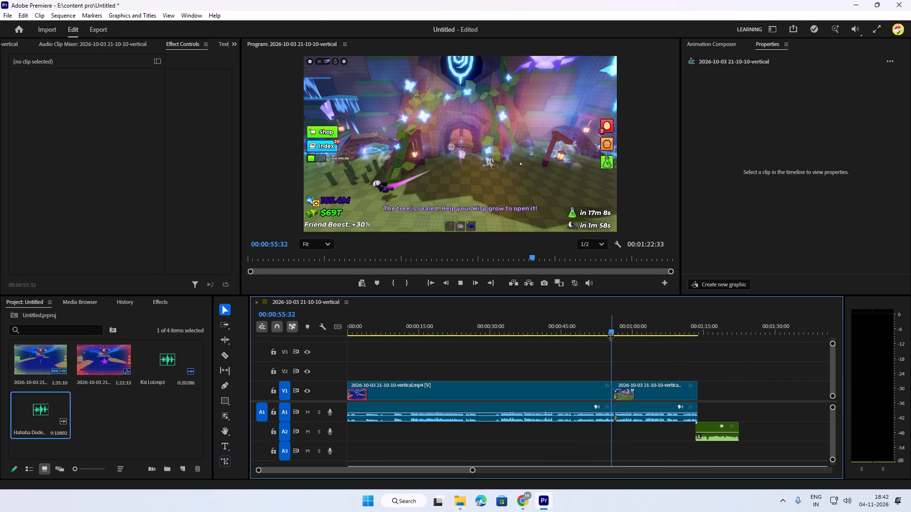
pyautogui.press('space')
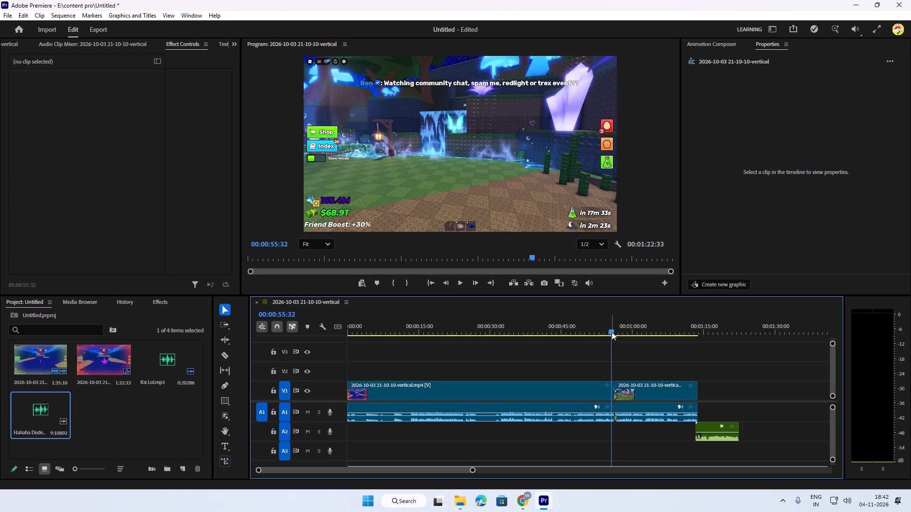
pyautogui.press('space')
pyautogui.moveTo(616, 329); pyautogui.dragTo(685, 339)
pyautogui.press('space')
pyautogui.press('space')
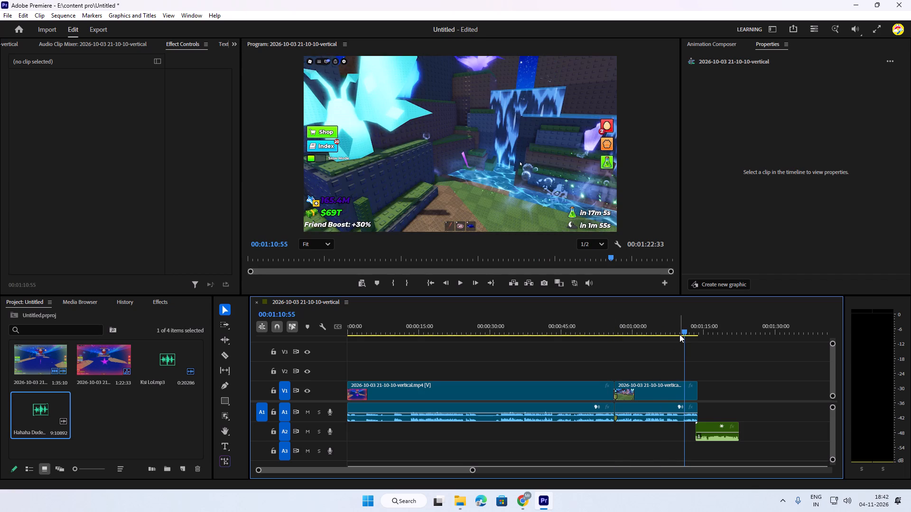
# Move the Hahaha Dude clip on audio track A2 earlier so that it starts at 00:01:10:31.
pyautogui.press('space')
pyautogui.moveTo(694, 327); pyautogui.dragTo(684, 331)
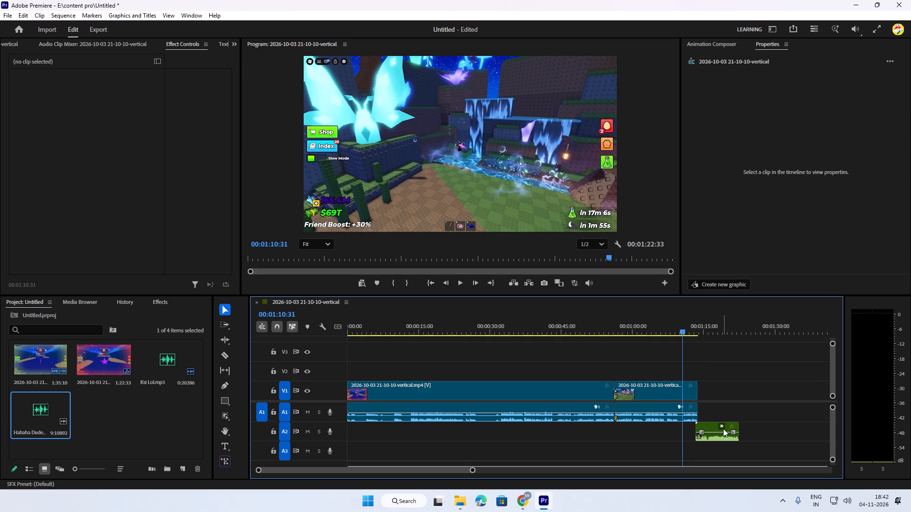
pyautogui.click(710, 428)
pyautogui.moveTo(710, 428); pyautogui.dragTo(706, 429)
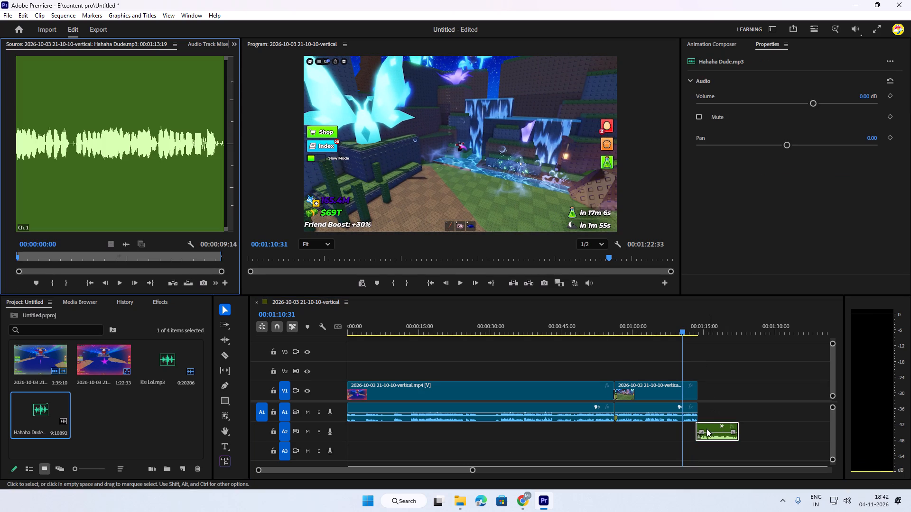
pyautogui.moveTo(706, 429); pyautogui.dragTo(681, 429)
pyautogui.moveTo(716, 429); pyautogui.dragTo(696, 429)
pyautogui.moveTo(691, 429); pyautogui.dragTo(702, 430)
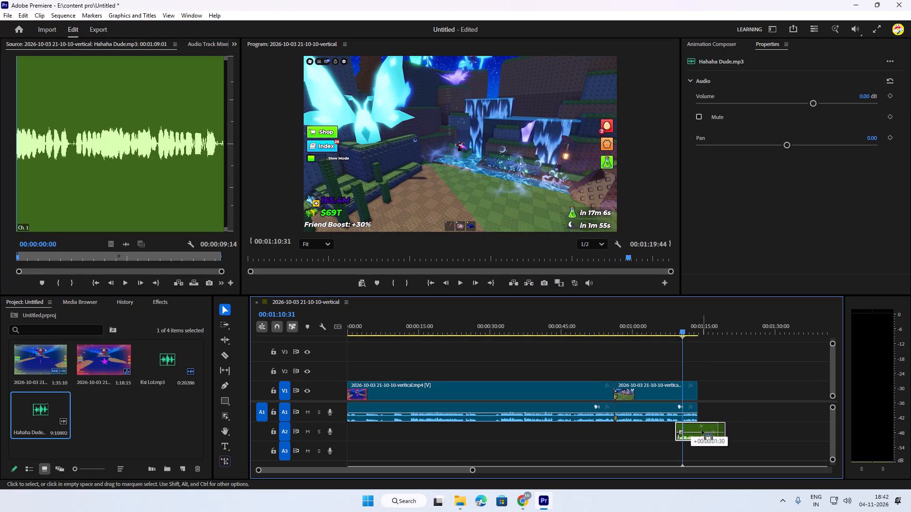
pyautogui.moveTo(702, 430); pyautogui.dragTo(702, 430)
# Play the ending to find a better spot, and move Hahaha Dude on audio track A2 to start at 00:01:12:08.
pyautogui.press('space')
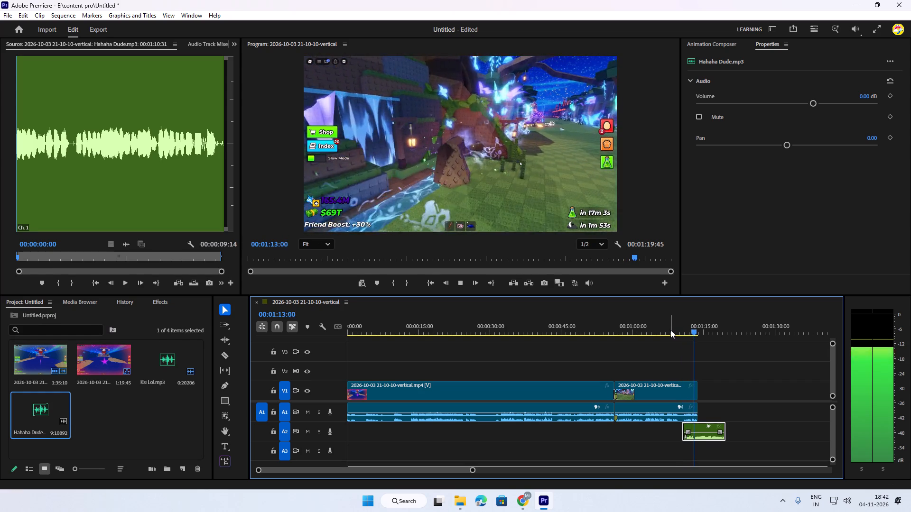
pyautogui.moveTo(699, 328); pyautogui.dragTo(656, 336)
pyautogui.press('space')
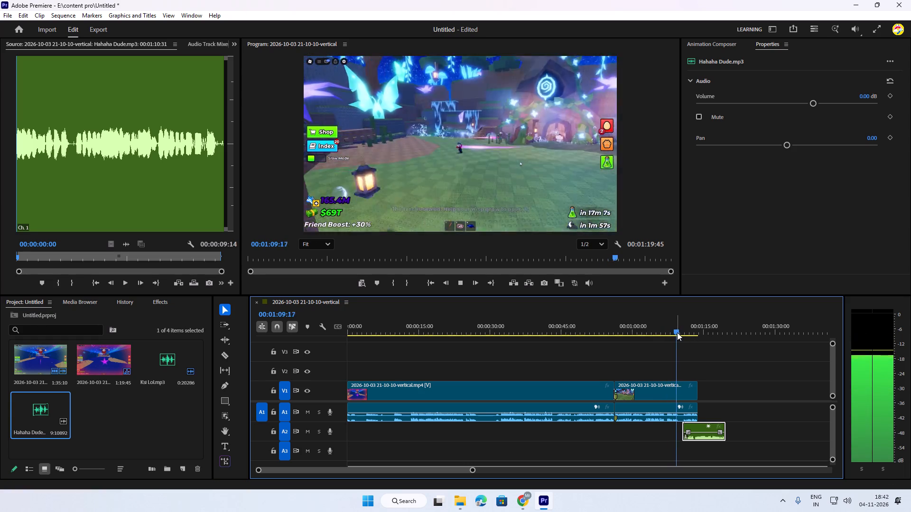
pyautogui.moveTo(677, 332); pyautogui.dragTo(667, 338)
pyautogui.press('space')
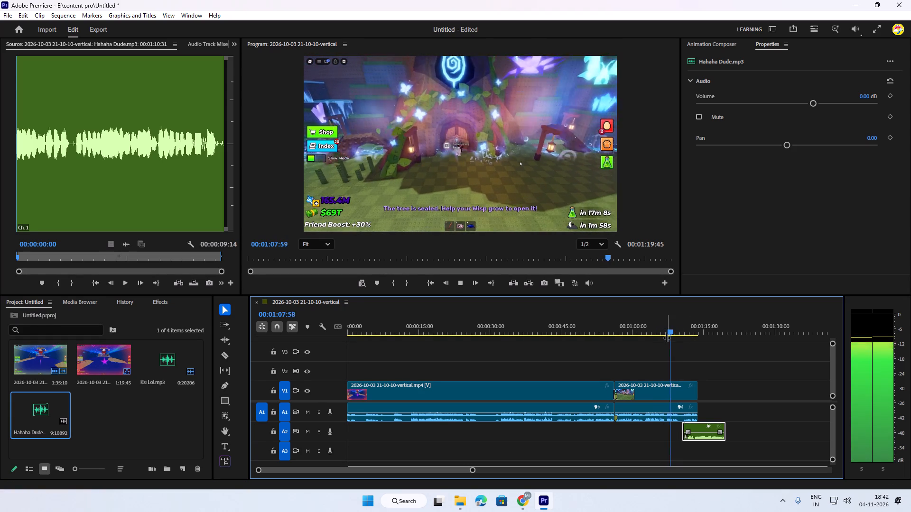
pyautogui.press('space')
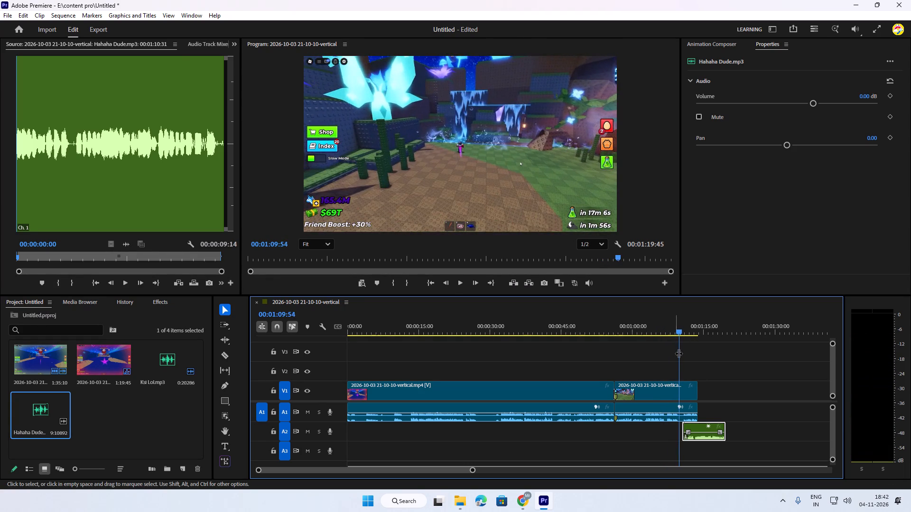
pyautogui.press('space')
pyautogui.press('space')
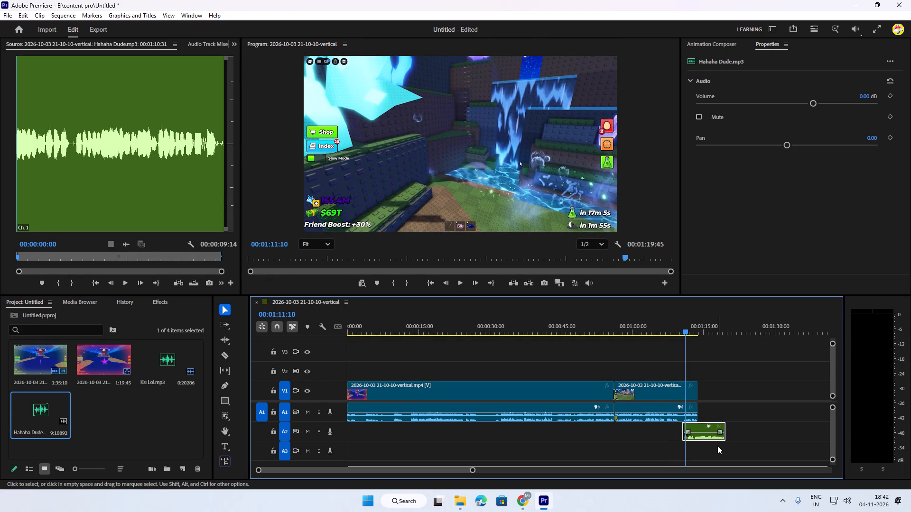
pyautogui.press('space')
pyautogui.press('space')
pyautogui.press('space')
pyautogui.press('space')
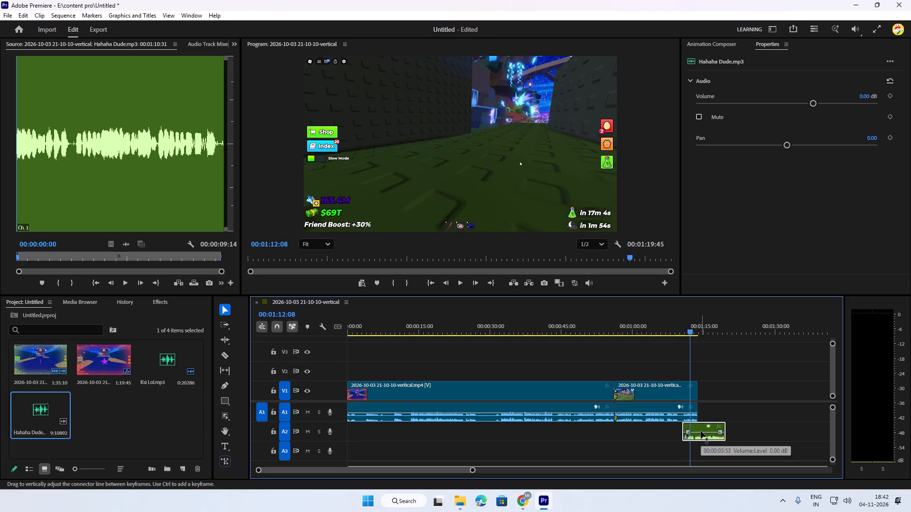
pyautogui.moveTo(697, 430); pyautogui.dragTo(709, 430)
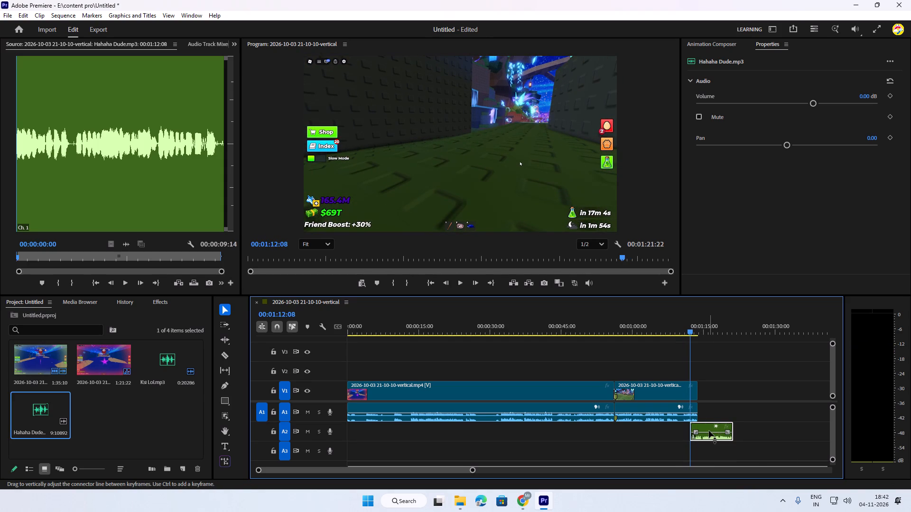
# Replay the ending with the laugh and delete the Hahaha Dude clip from audio track A2.
pyautogui.press('space')
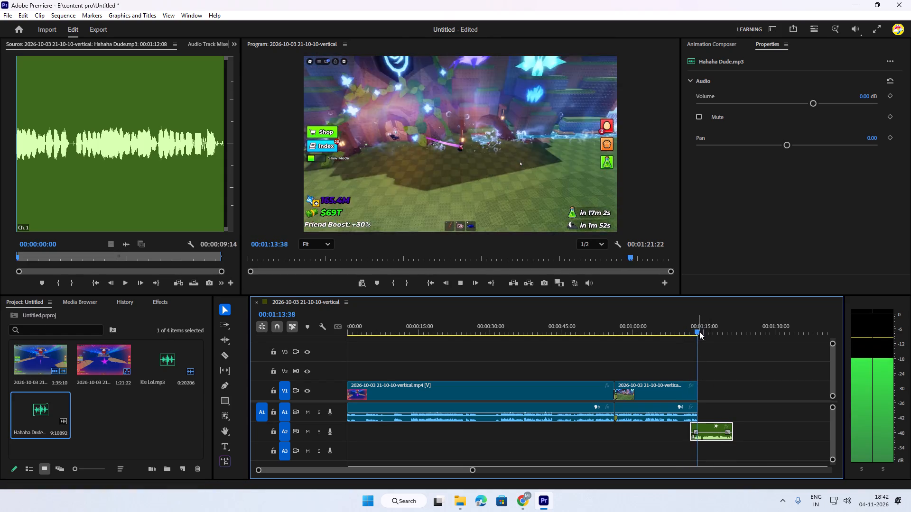
pyautogui.moveTo(701, 331); pyautogui.dragTo(690, 337)
pyautogui.press('space')
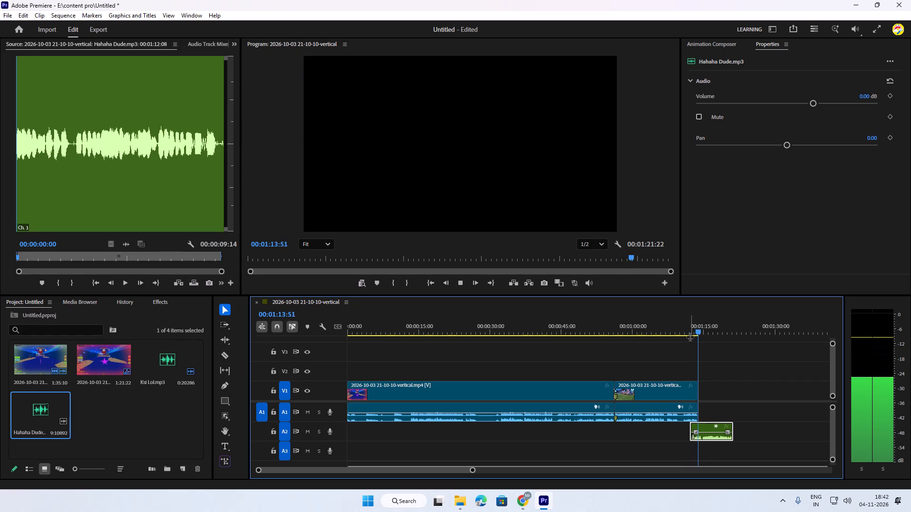
pyautogui.moveTo(707, 330); pyautogui.dragTo(690, 335)
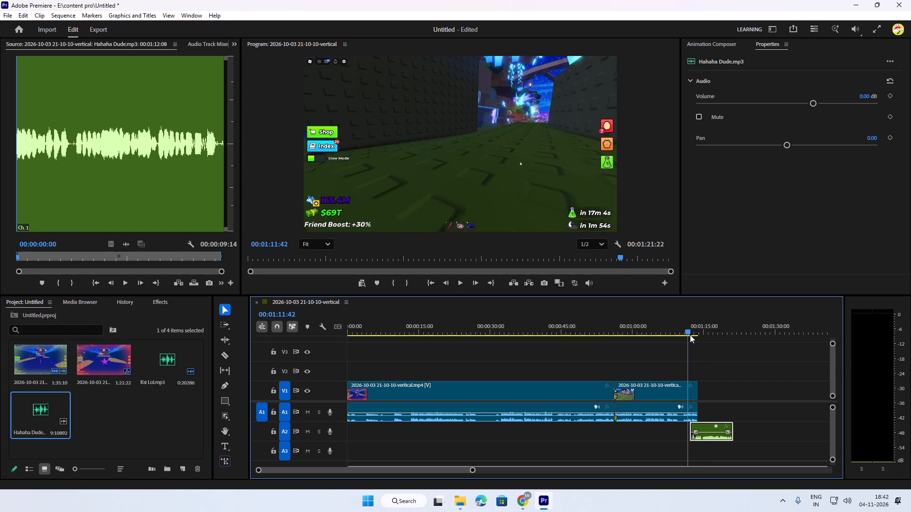
pyautogui.moveTo(756, 430); pyautogui.dragTo(710, 433)
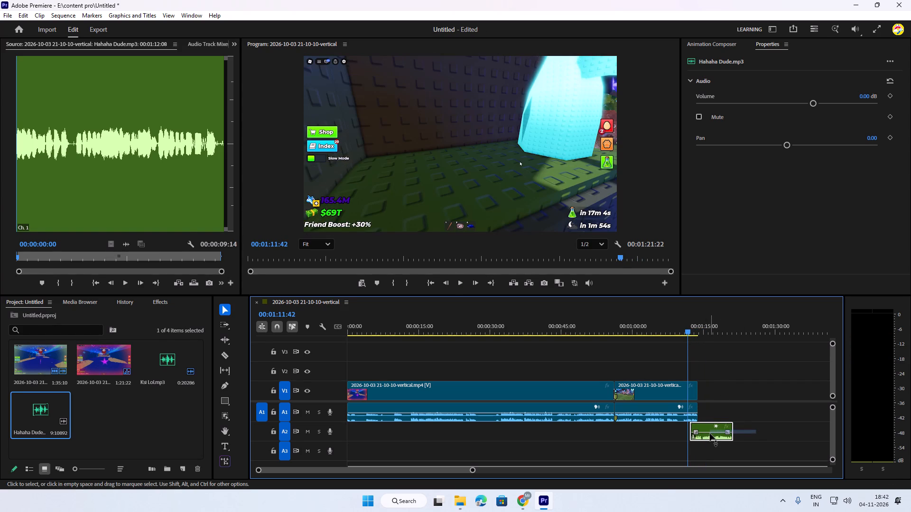
pyautogui.press('BackSpace')
# Place Ksi Lol.mp3 on audio track A2 at the very end of the video and play it.
pyautogui.moveTo(155, 364); pyautogui.dragTo(672, 441)
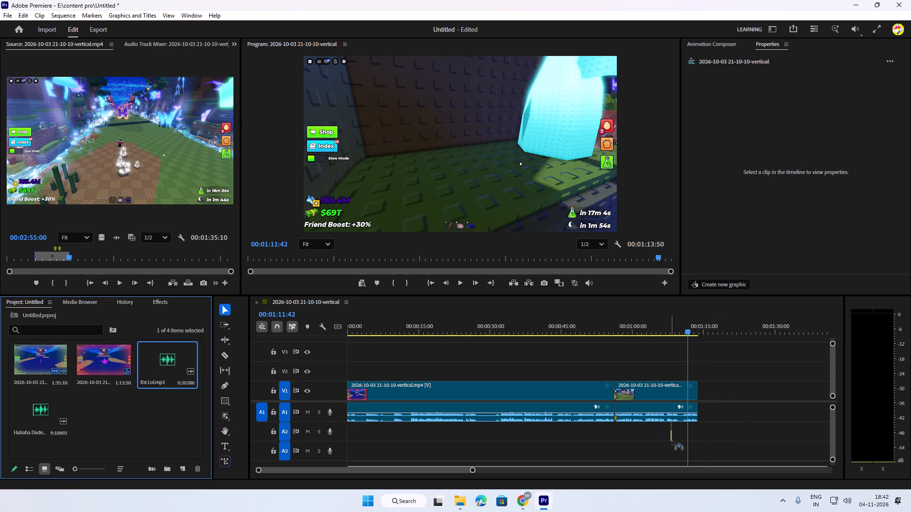
pyautogui.moveTo(672, 441); pyautogui.dragTo(695, 439)
pyautogui.press('space')
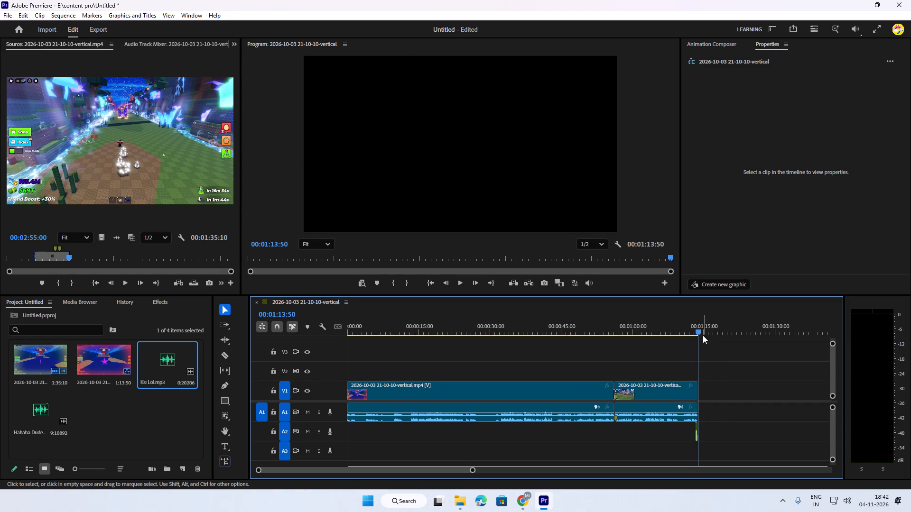
# Play the sequence from the beginning to review its opening seconds.
pyautogui.moveTo(700, 331); pyautogui.dragTo(351, 335)
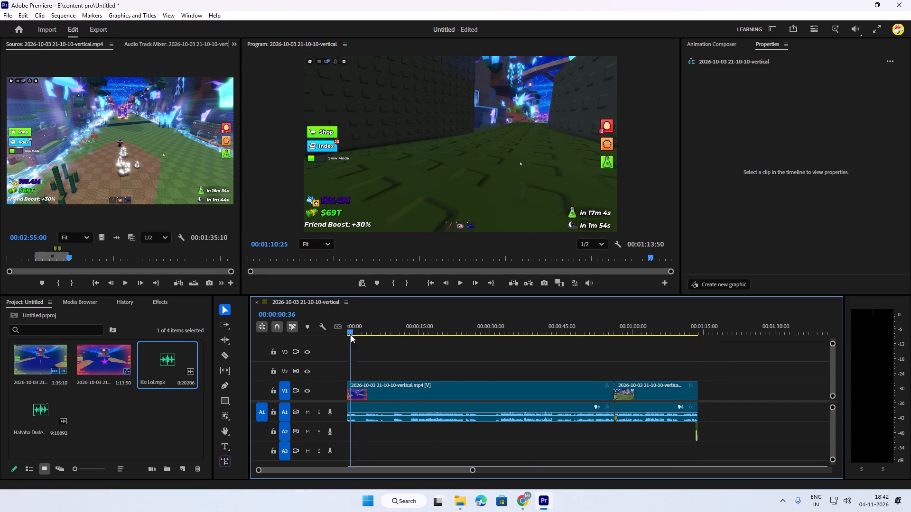
pyautogui.moveTo(351, 335); pyautogui.dragTo(344, 335)
pyautogui.press('space')
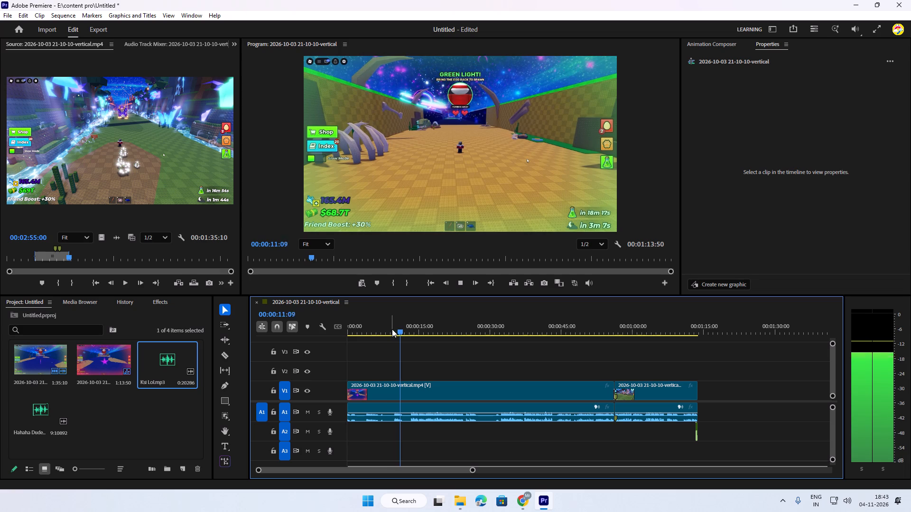
pyautogui.press('space')
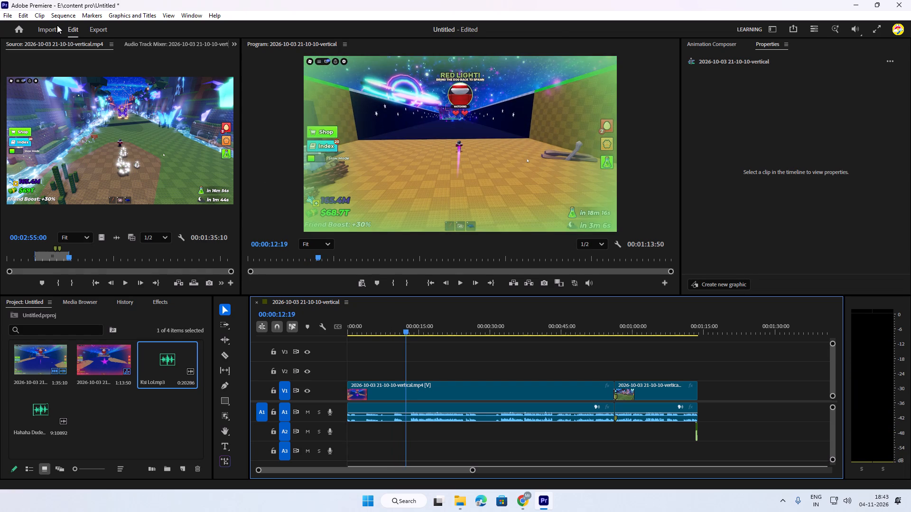
# Set the sequence frame size to 1080 horizontal by 1920 vertical and accept deleting its preview files.
pyautogui.click(61, 21)
pyautogui.click(65, 18)
pyautogui.click(89, 23)
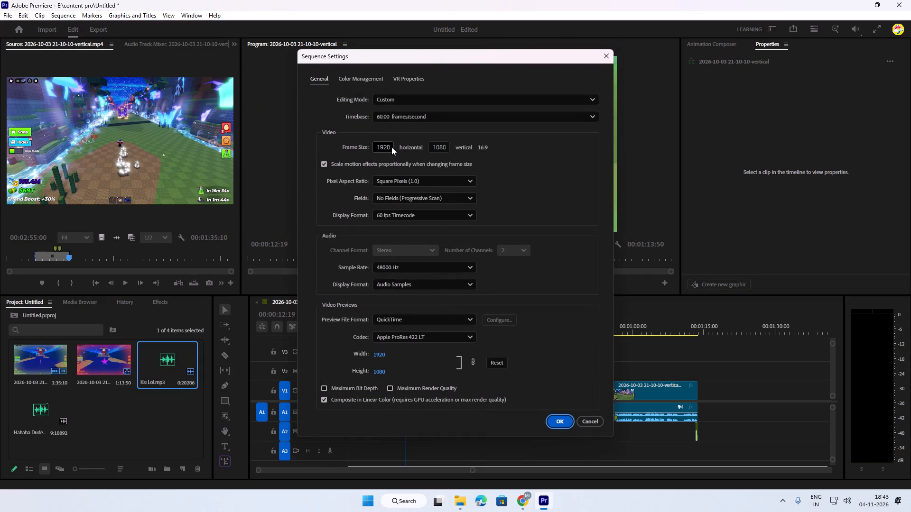
pyautogui.moveTo(389, 147); pyautogui.dragTo(354, 148)
pyautogui.write('10')
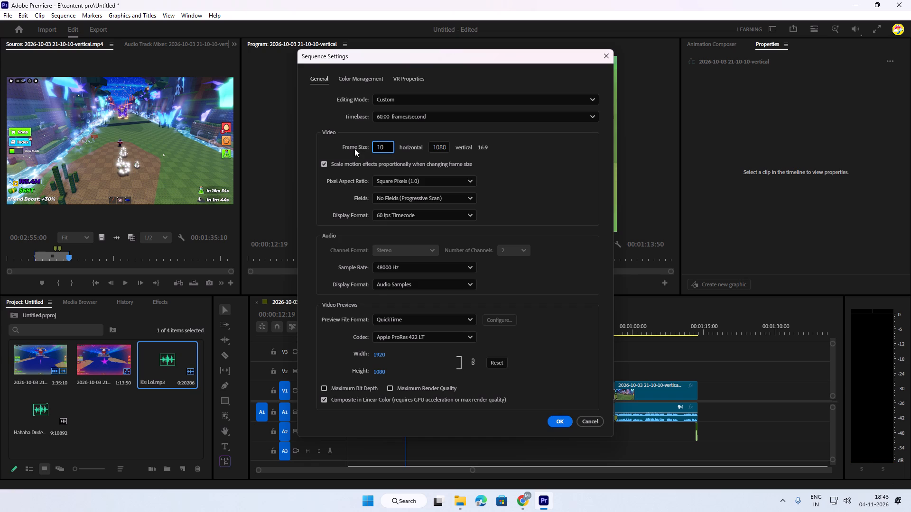
pyautogui.write('80')
pyautogui.moveTo(445, 146); pyautogui.dragTo(419, 150)
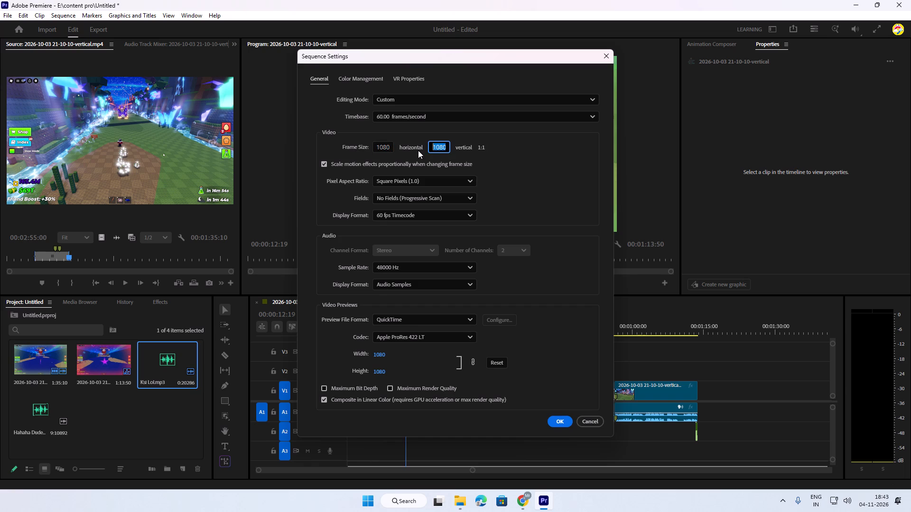
pyautogui.write('19')
pyautogui.press('2')
pyautogui.press('0')
pyautogui.click(552, 422)
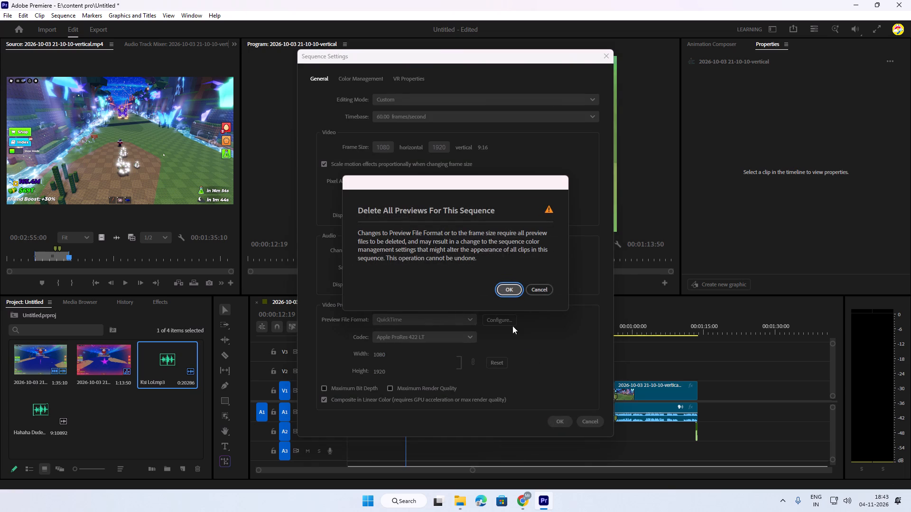
pyautogui.click(503, 288)
# Select both gameplay clips on the timeline and scale them up to 177% to fill the vertical frame.
pyautogui.moveTo(410, 329); pyautogui.dragTo(393, 332)
pyautogui.moveTo(401, 340); pyautogui.dragTo(676, 428)
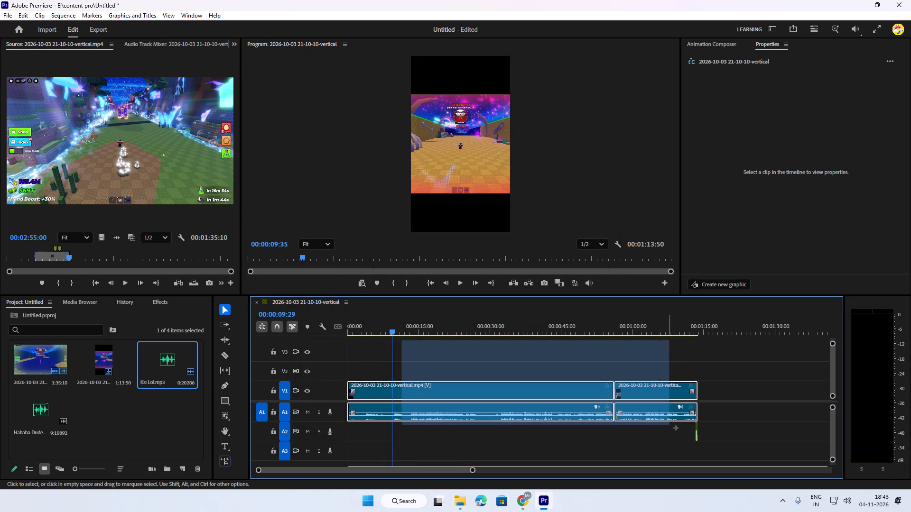
pyautogui.moveTo(676, 428); pyautogui.dragTo(658, 423)
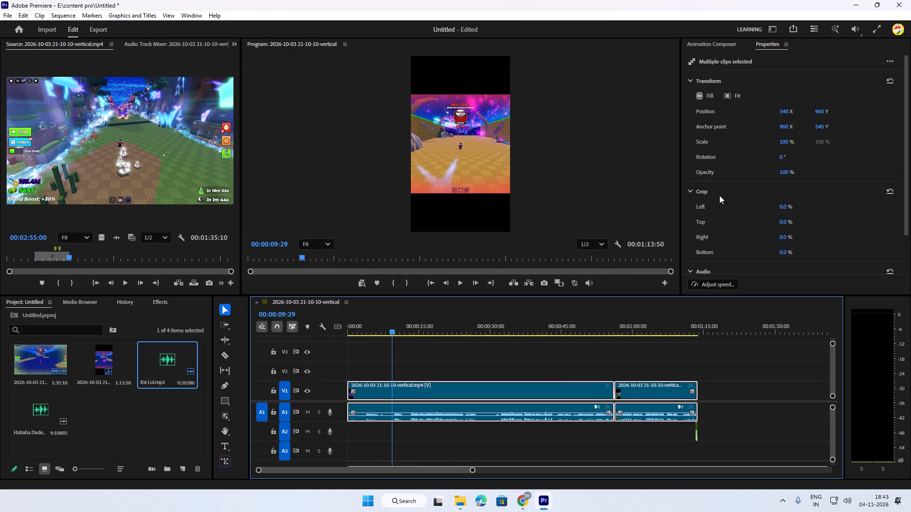
pyautogui.moveTo(784, 141); pyautogui.dragTo(806, 145)
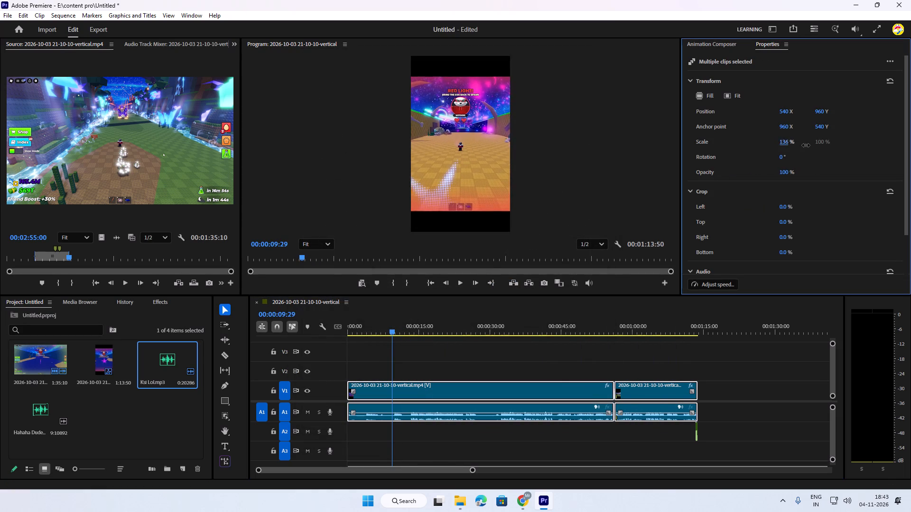
pyautogui.moveTo(806, 145); pyautogui.dragTo(824, 148)
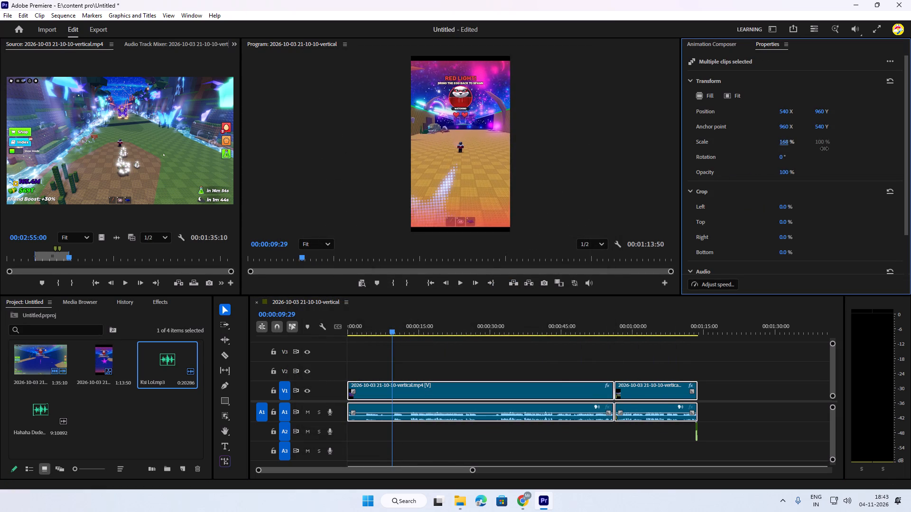
pyautogui.moveTo(824, 148); pyautogui.dragTo(828, 149)
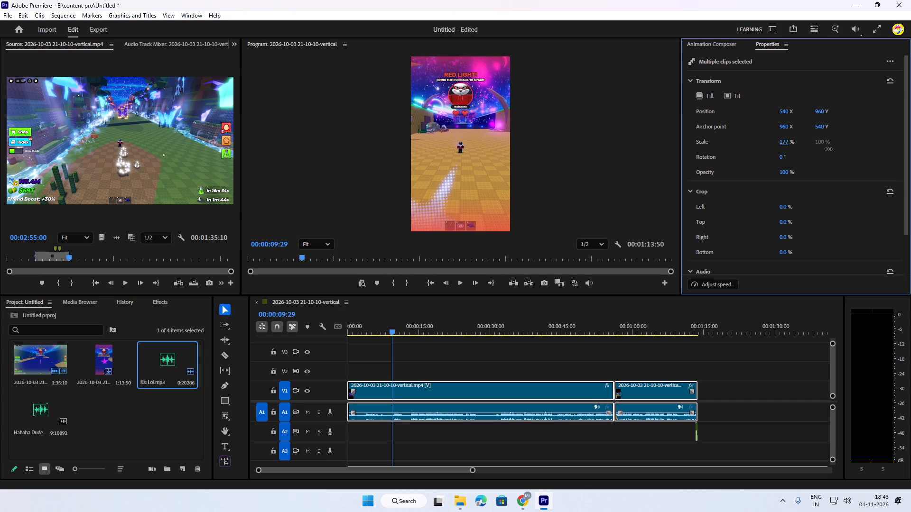
pyautogui.moveTo(828, 149); pyautogui.dragTo(829, 149)
# Increase the scale of both selected gameplay clips to 179%.
pyautogui.moveTo(829, 149); pyautogui.dragTo(830, 149)
# Play the sequence from about 10 seconds to nearly 59 seconds and scrub back through it to check the vertical framing.
pyautogui.press('space')
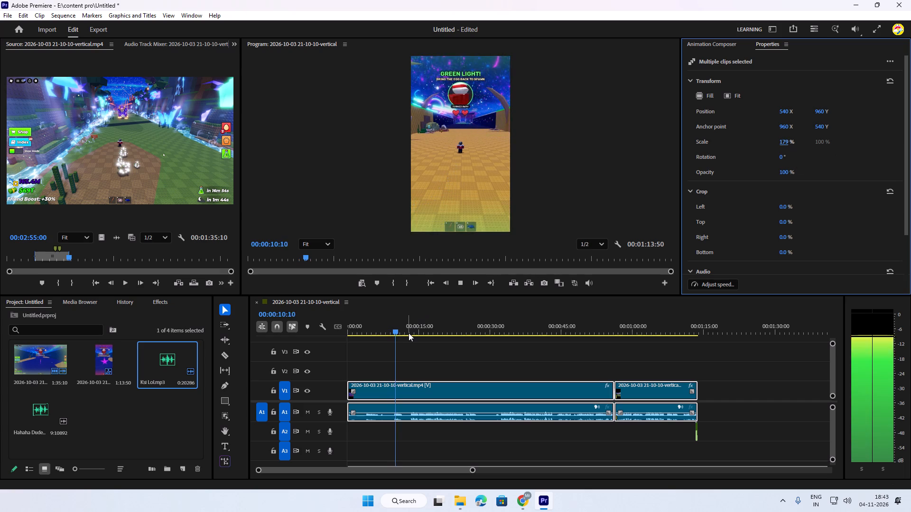
pyautogui.moveTo(401, 332); pyautogui.dragTo(411, 332)
pyautogui.press('space')
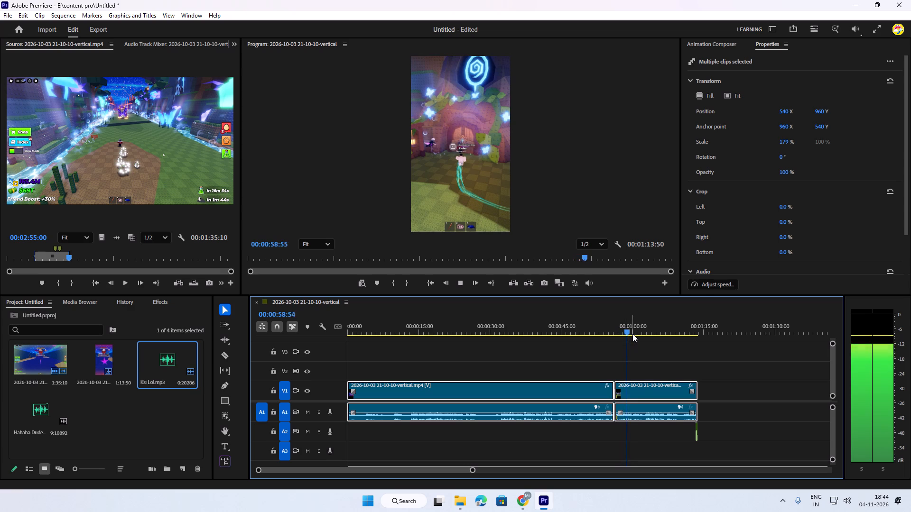
pyautogui.moveTo(635, 331); pyautogui.dragTo(537, 329)
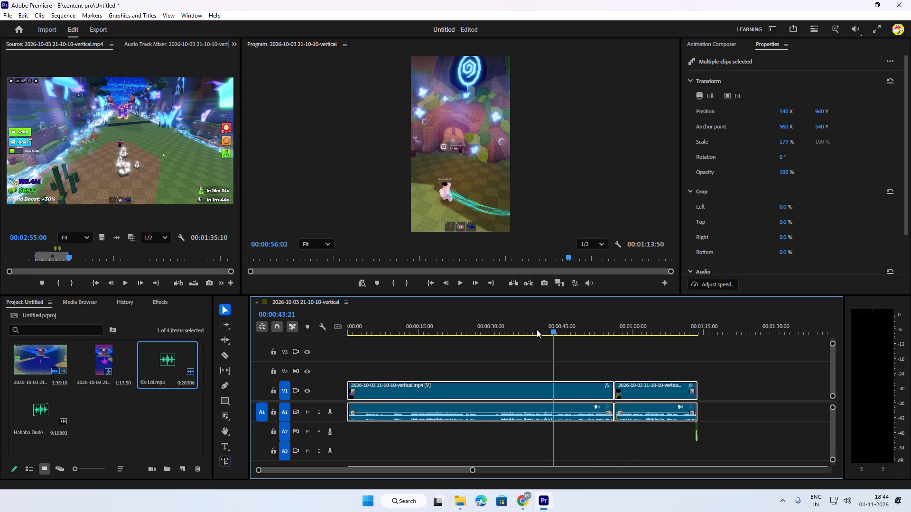
pyautogui.moveTo(537, 329); pyautogui.dragTo(379, 325)
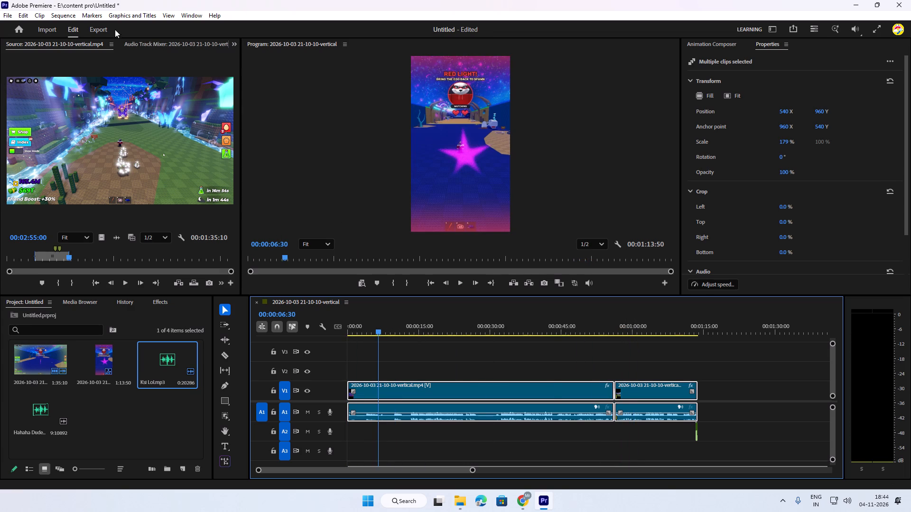
# Render the video previews for the whole vertical sequence.
pyautogui.click(68, 17)
pyautogui.click(105, 42)
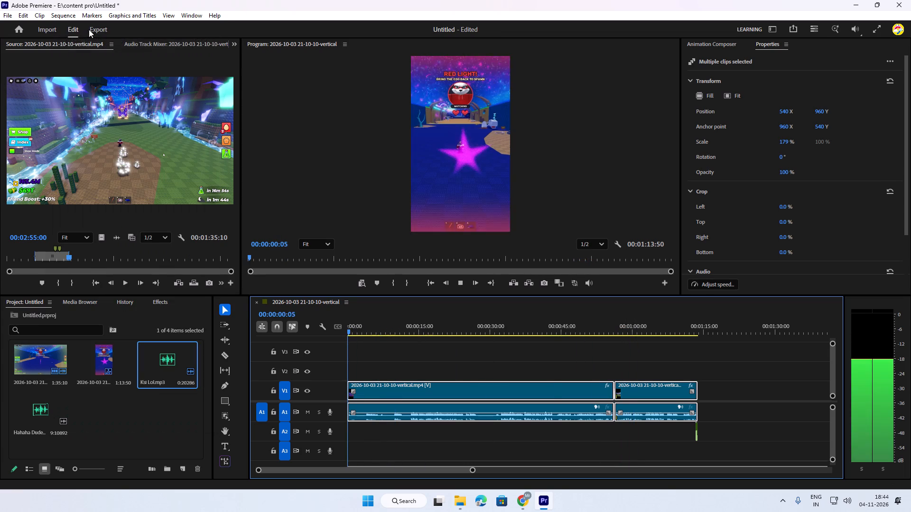
pyautogui.click(63, 16)
pyautogui.click(88, 51)
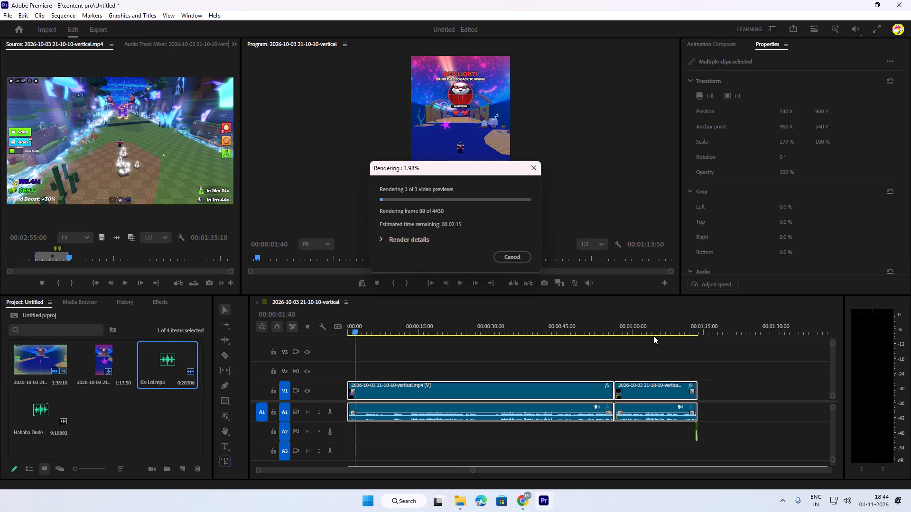
# Switch to Chrome and close the browser window with the Meme Instants search results.
pyautogui.click(527, 502)
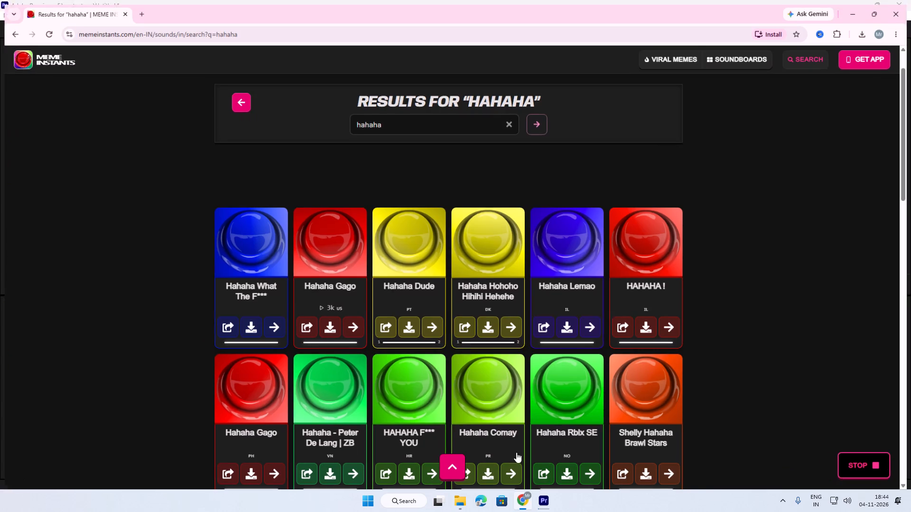
pyautogui.click(910, 0)
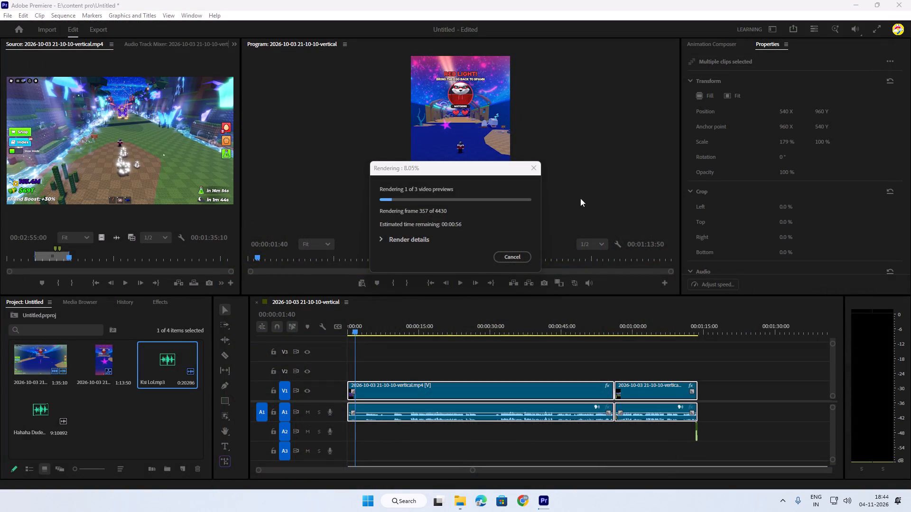
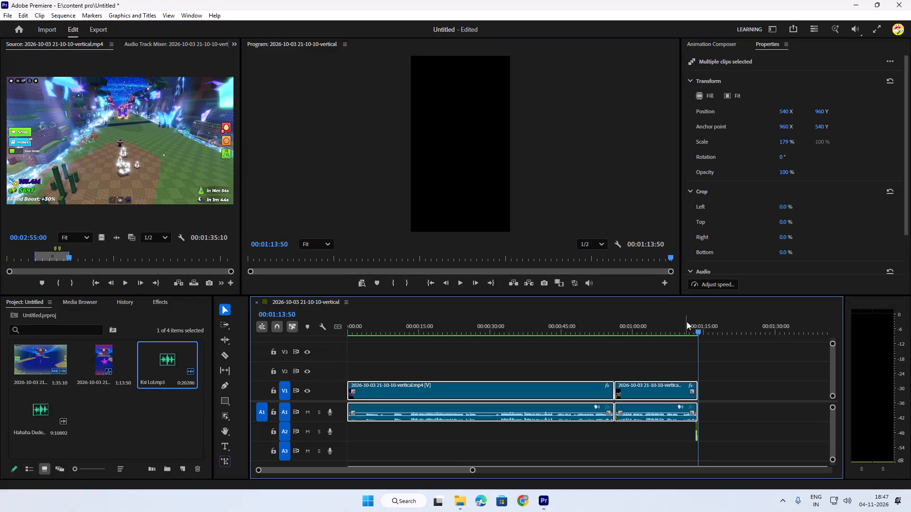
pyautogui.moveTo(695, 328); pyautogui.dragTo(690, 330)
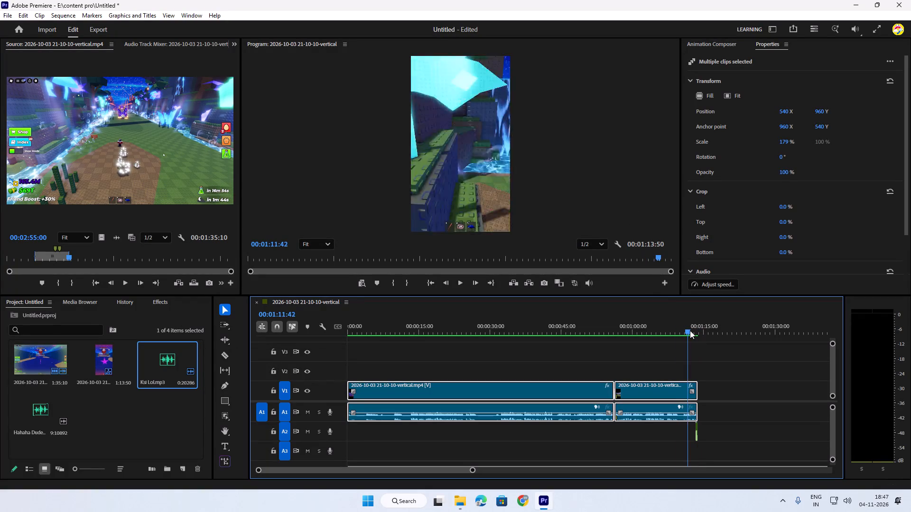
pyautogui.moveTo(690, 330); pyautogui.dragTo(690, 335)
# Close the Downloads window of File Explorer.
pyautogui.click(458, 501)
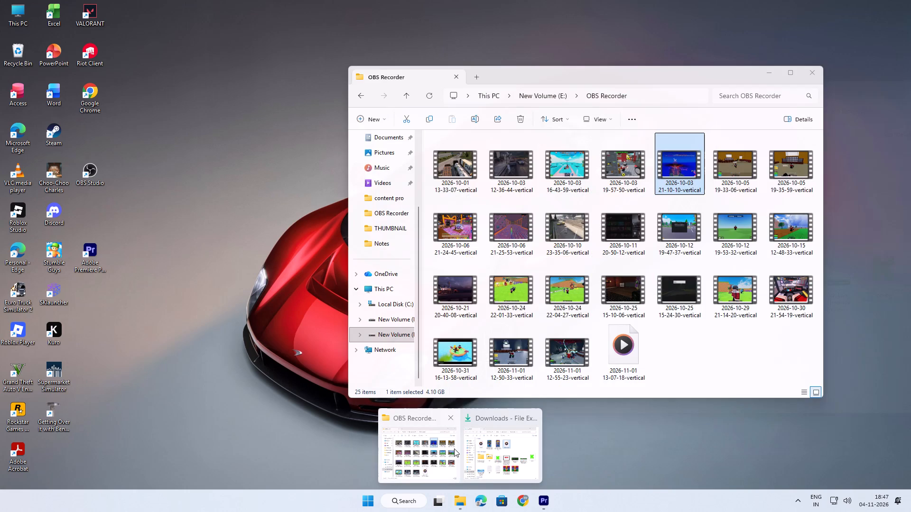
pyautogui.click(528, 419)
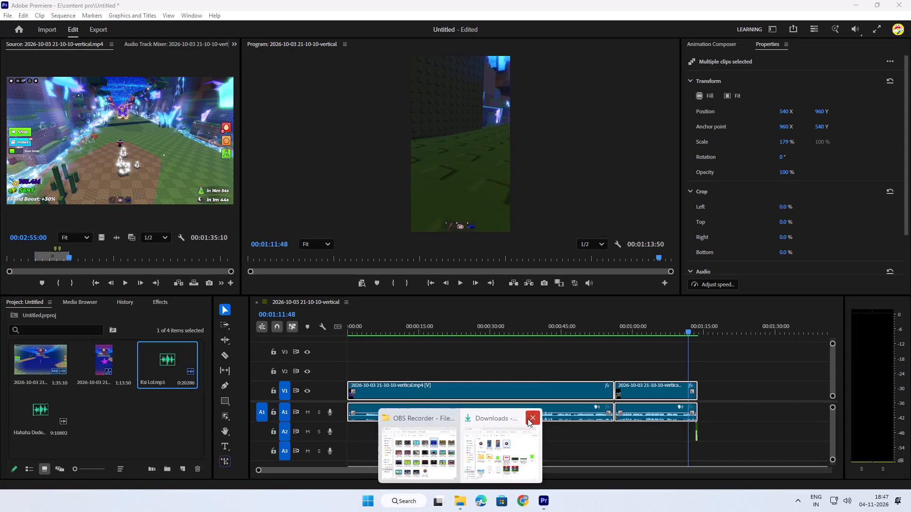
# Import the Shop voice m audio file from the backgraund song folder on drive E: into the project.
pyautogui.click(469, 442)
pyautogui.click(383, 338)
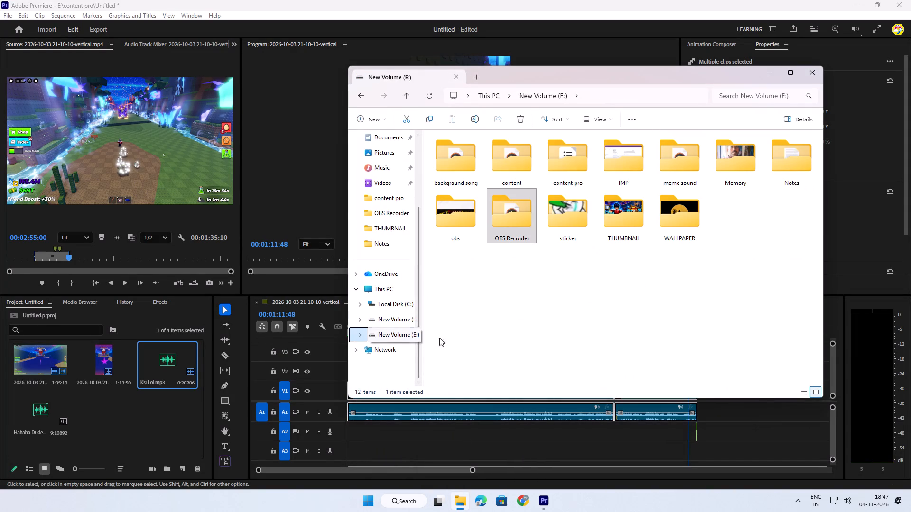
pyautogui.doubleClick(466, 170)
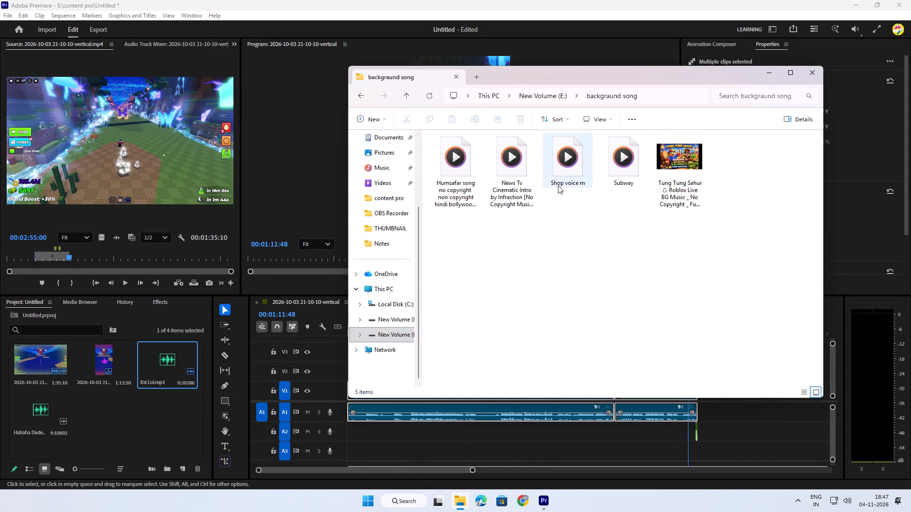
pyautogui.moveTo(567, 172); pyautogui.dragTo(146, 434)
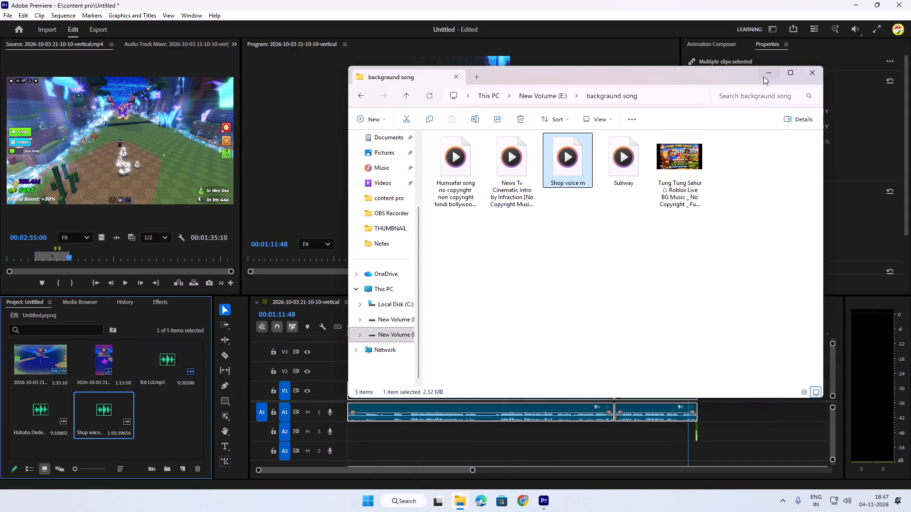
pyautogui.click(770, 72)
# Place the Shop voice m music on audio track A2 at the start of the sequence.
pyautogui.moveTo(106, 414); pyautogui.dragTo(341, 430)
# Lower the Shop voice m music clip's volume to -26.50 dB while playing the sequence from about 7 seconds.
pyautogui.moveTo(697, 331); pyautogui.dragTo(384, 341)
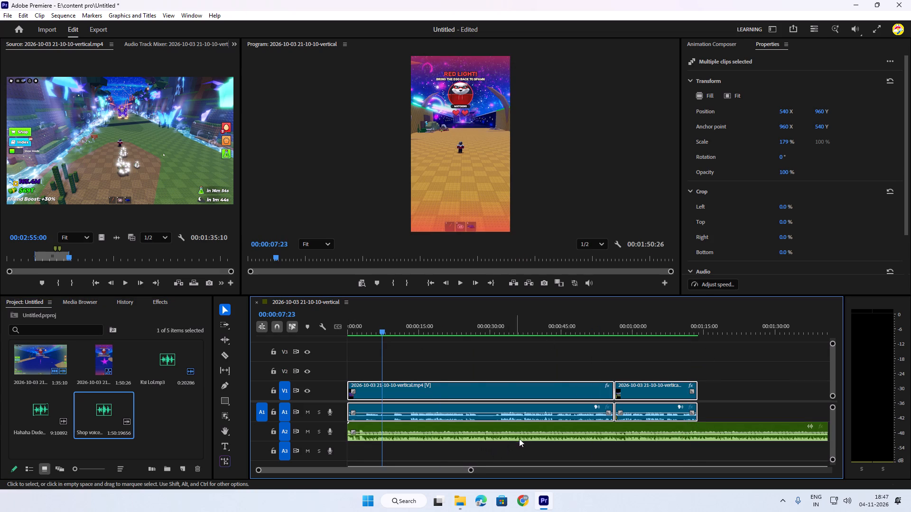
pyautogui.click(521, 438)
pyautogui.moveTo(868, 98); pyautogui.dragTo(833, 101)
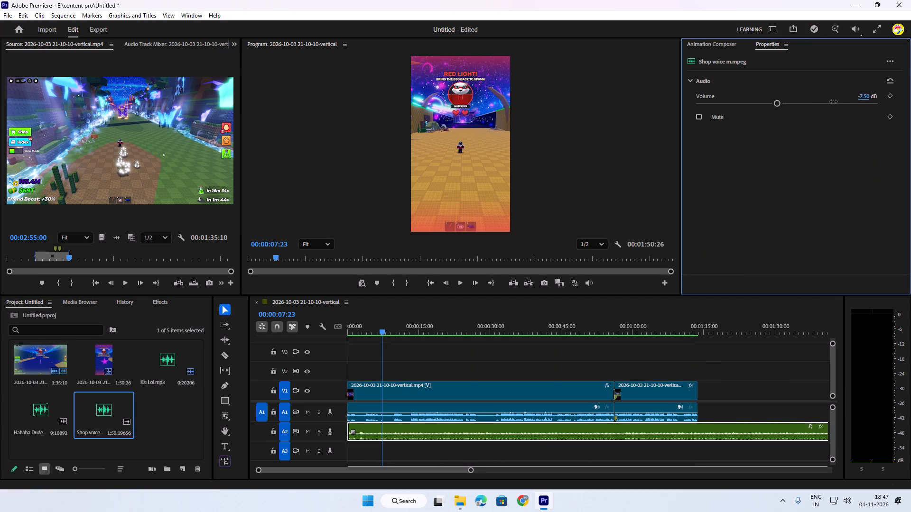
pyautogui.moveTo(833, 101); pyautogui.dragTo(795, 105)
pyautogui.press('space')
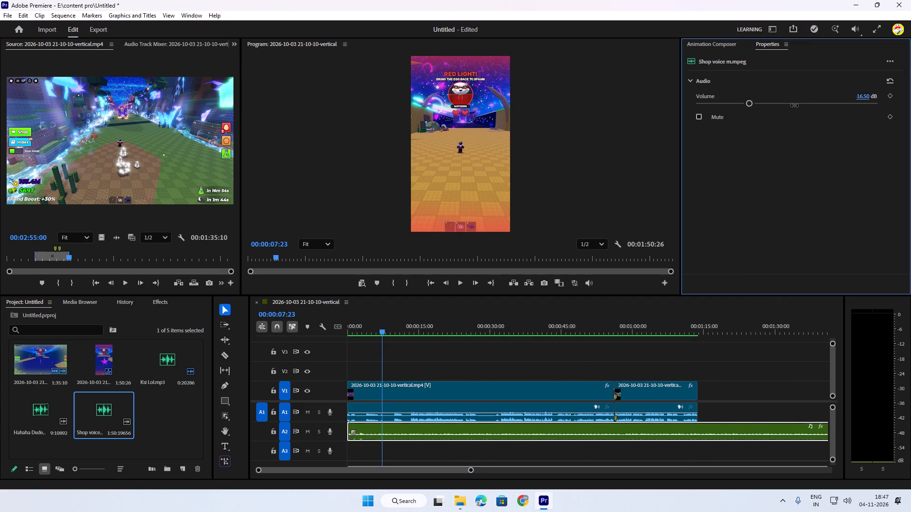
pyautogui.moveTo(866, 97); pyautogui.dragTo(851, 100)
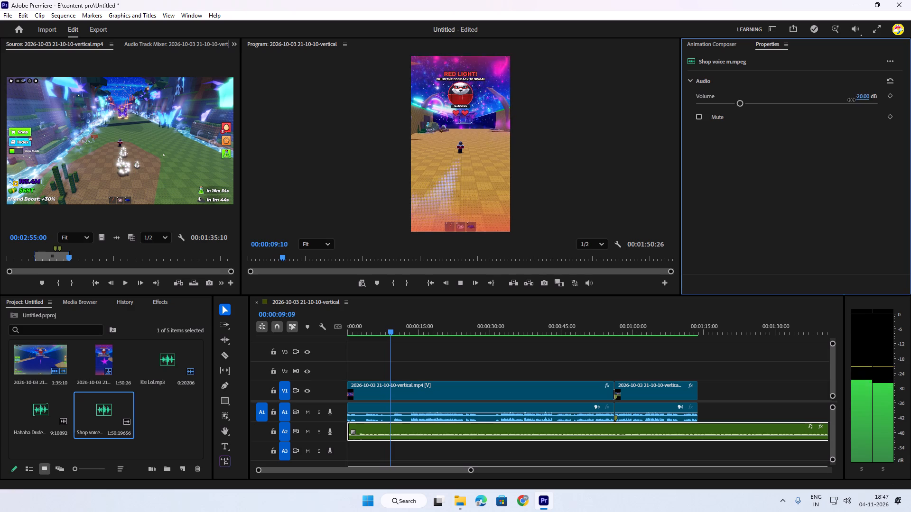
pyautogui.moveTo(851, 100); pyautogui.dragTo(832, 102)
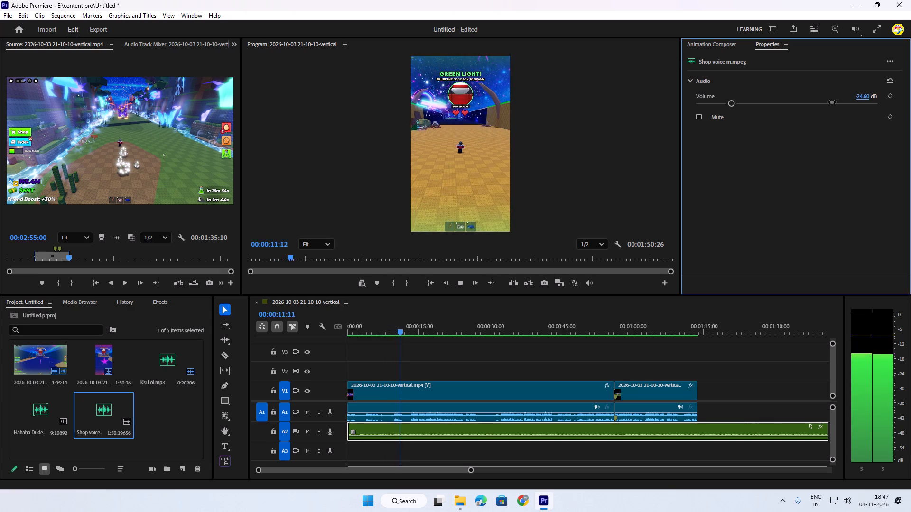
pyautogui.moveTo(832, 102); pyautogui.dragTo(828, 102)
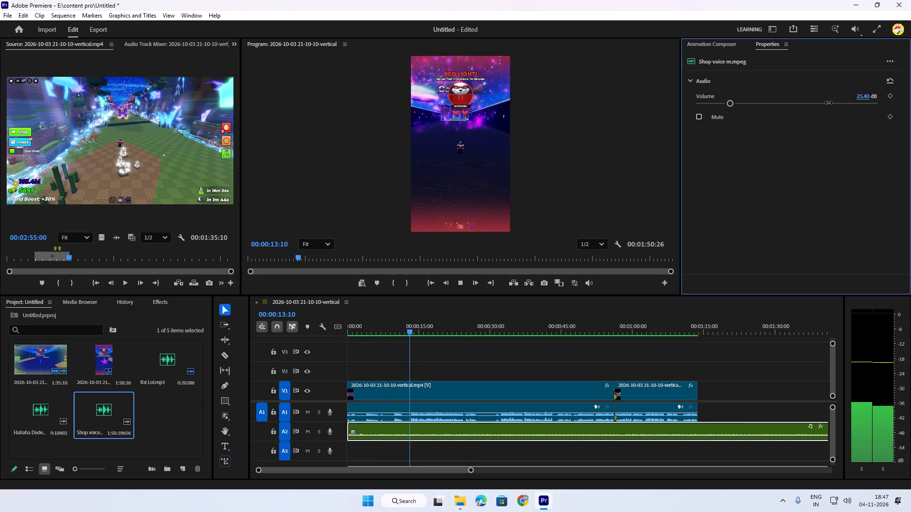
pyautogui.moveTo(828, 102); pyautogui.dragTo(824, 103)
# Trim the end of the Shop voice m music clip on A2 to the end of the gameplay video.
pyautogui.moveTo(472, 470); pyautogui.dragTo(475, 469)
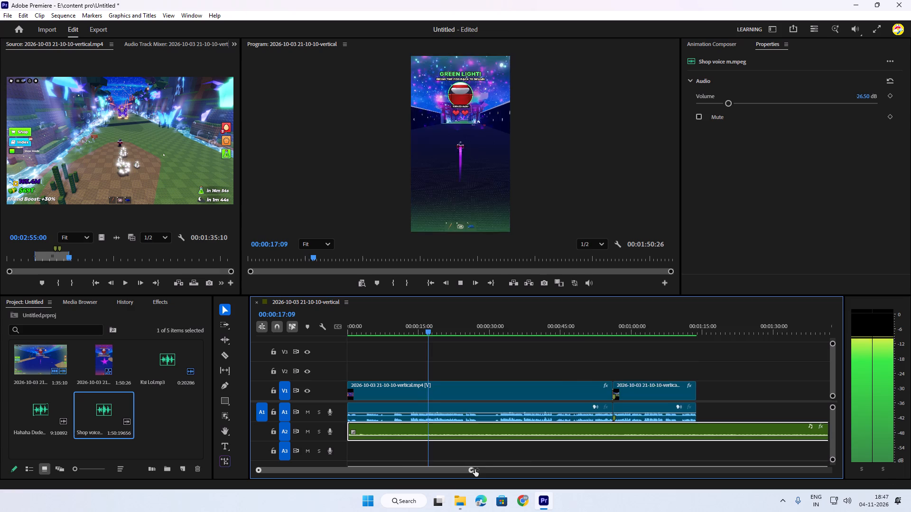
pyautogui.moveTo(475, 469); pyautogui.dragTo(548, 472)
pyautogui.moveTo(639, 432); pyautogui.dragTo(547, 430)
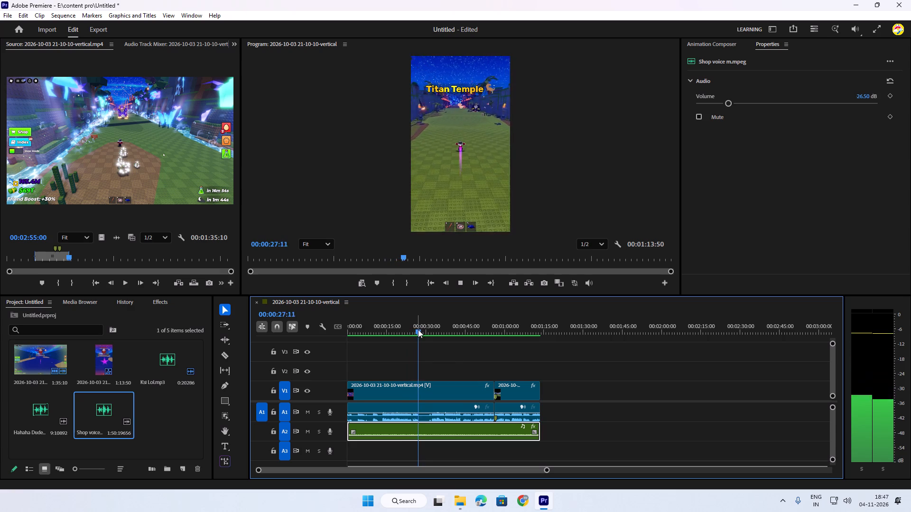
# Move the playhead near the sequence's end and browse Animation Composer's Social Media presets for a YouTube subscribe graphic.
pyautogui.moveTo(418, 329); pyautogui.dragTo(507, 346)
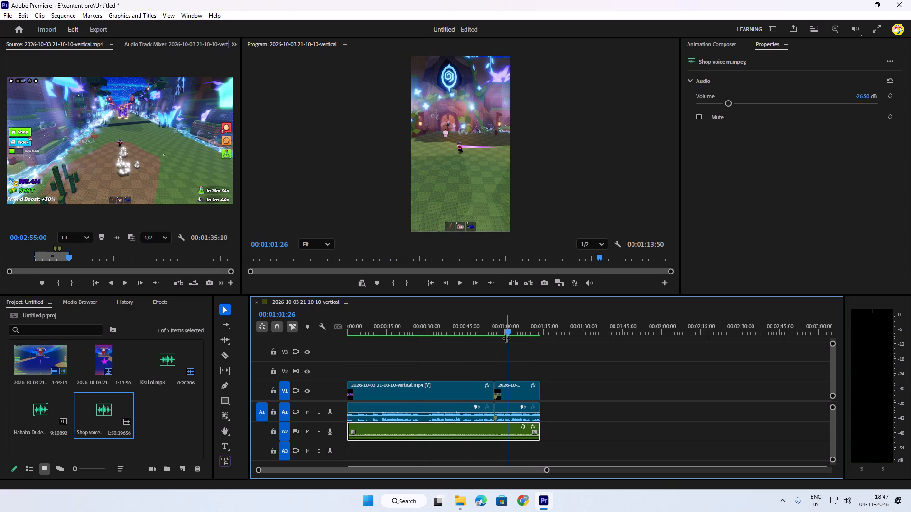
pyautogui.moveTo(507, 332); pyautogui.dragTo(535, 334)
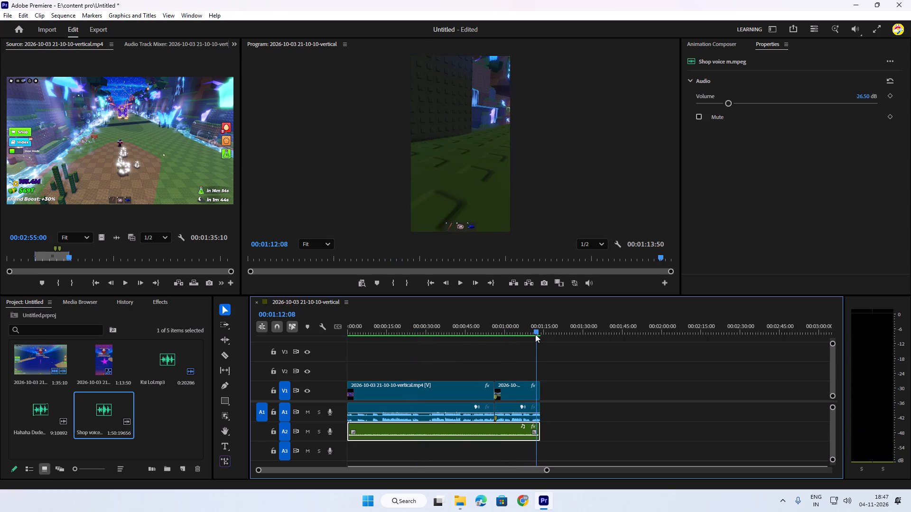
pyautogui.moveTo(535, 334); pyautogui.dragTo(538, 334)
pyautogui.click(716, 40)
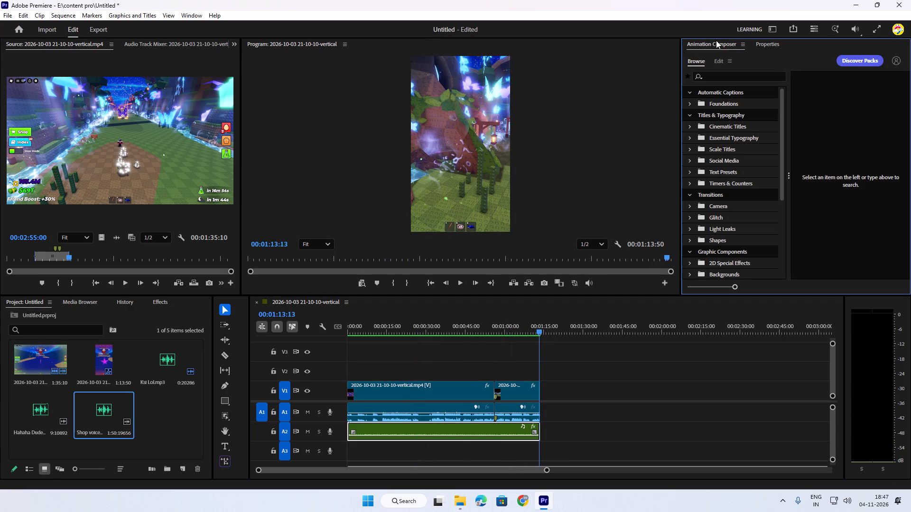
pyautogui.click(689, 76)
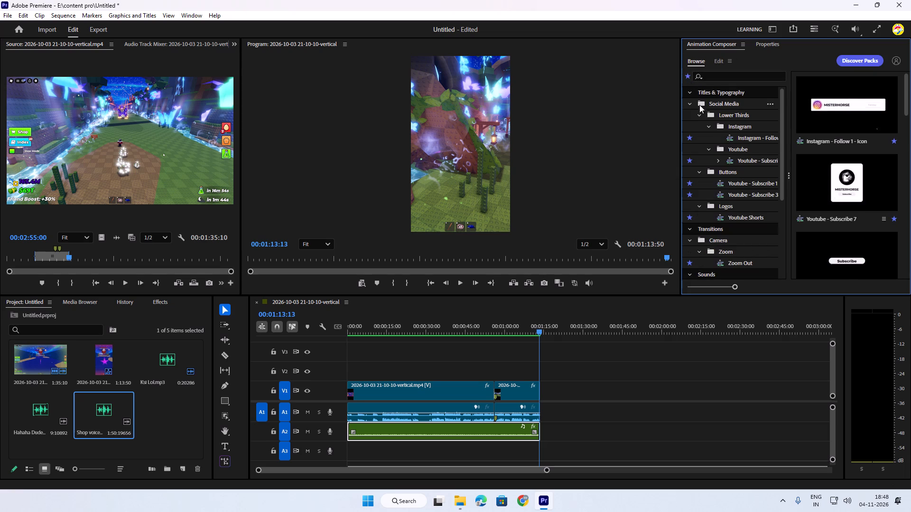
pyautogui.click(688, 77)
pyautogui.click(716, 162)
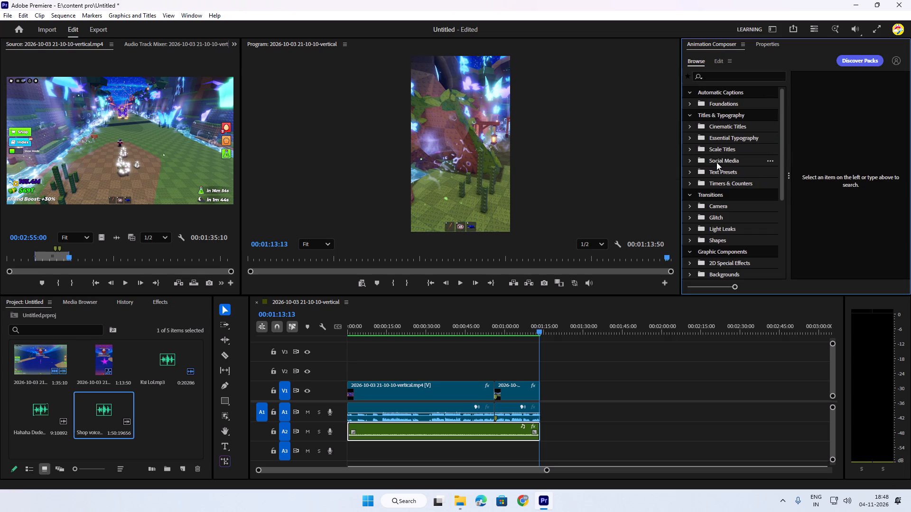
pyautogui.scroll(-3, 870, 218)
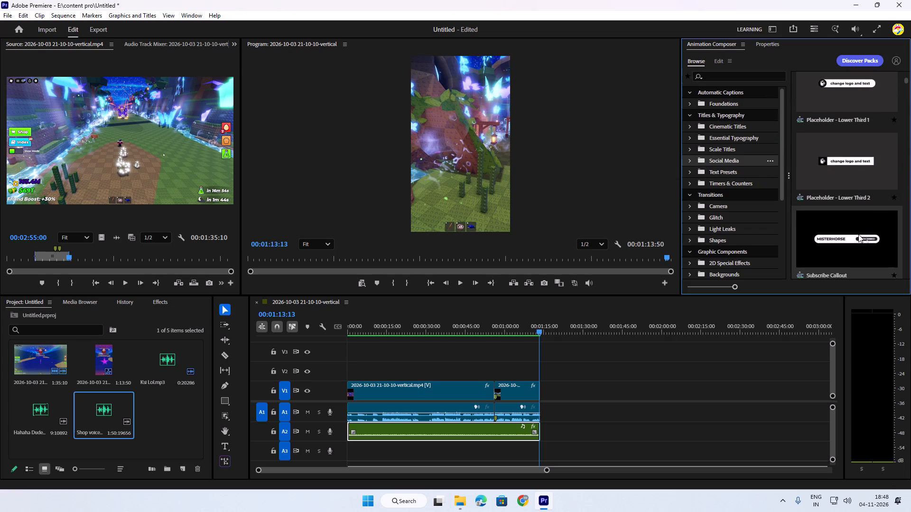
pyautogui.scroll(-6, 830, 256)
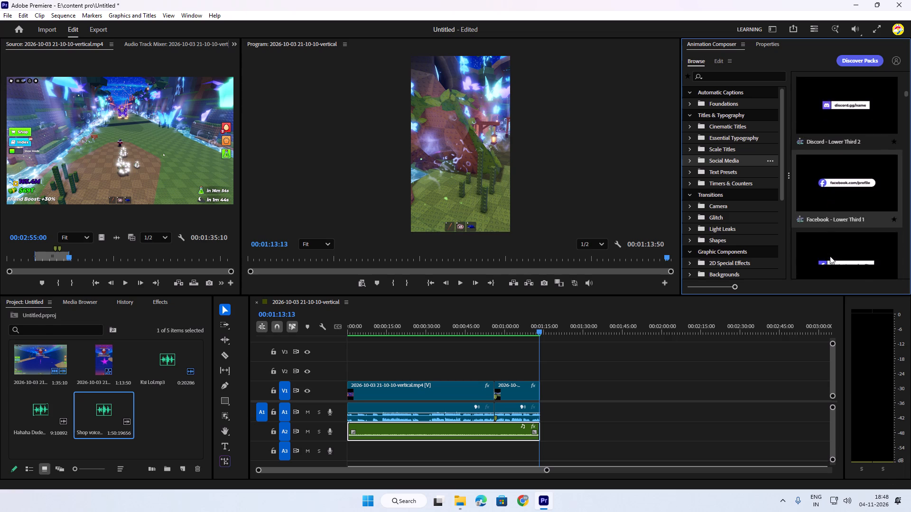
pyautogui.scroll(-2, 830, 256)
pyautogui.scroll(-2, 786, 240)
pyautogui.scroll(-4, 836, 238)
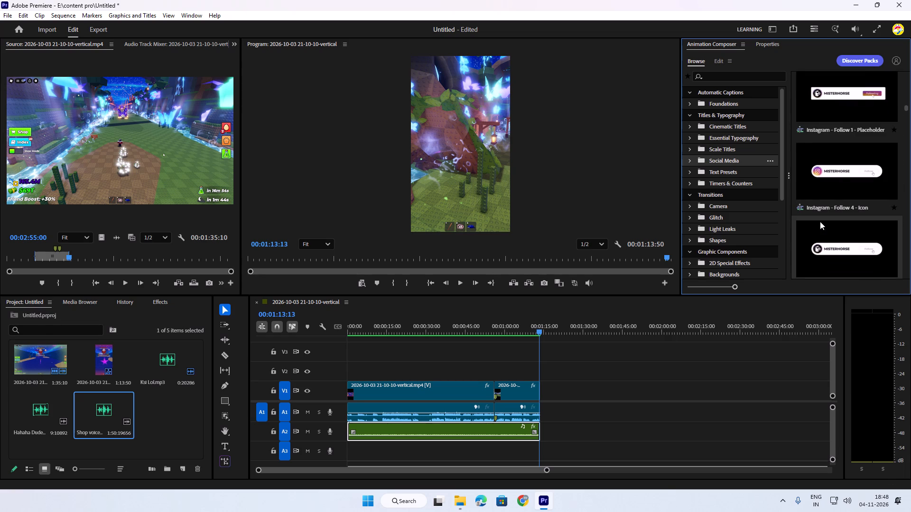
pyautogui.scroll(-1, 823, 224)
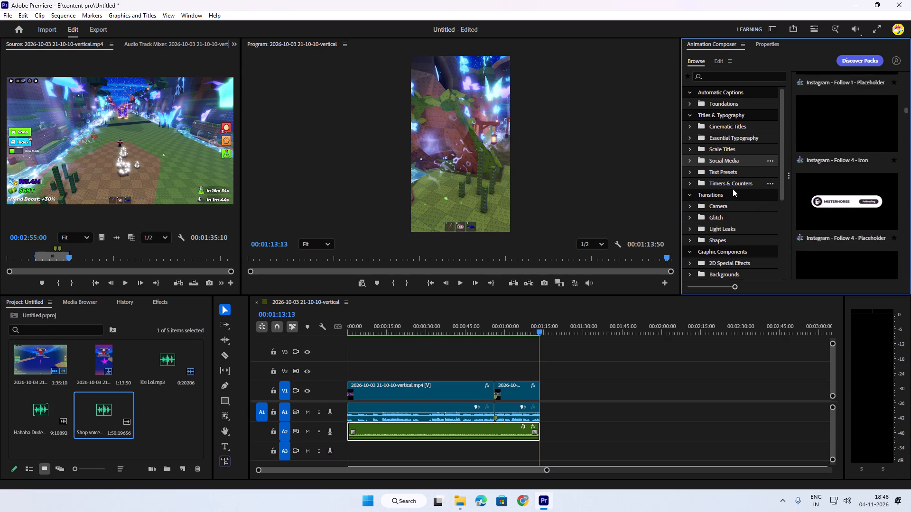
pyautogui.scroll(-6, 889, 228)
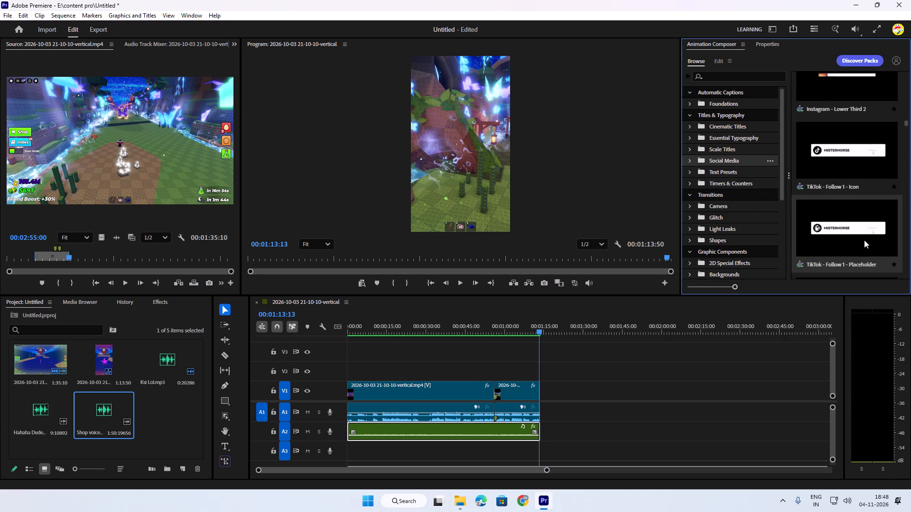
pyautogui.scroll(-4, 860, 241)
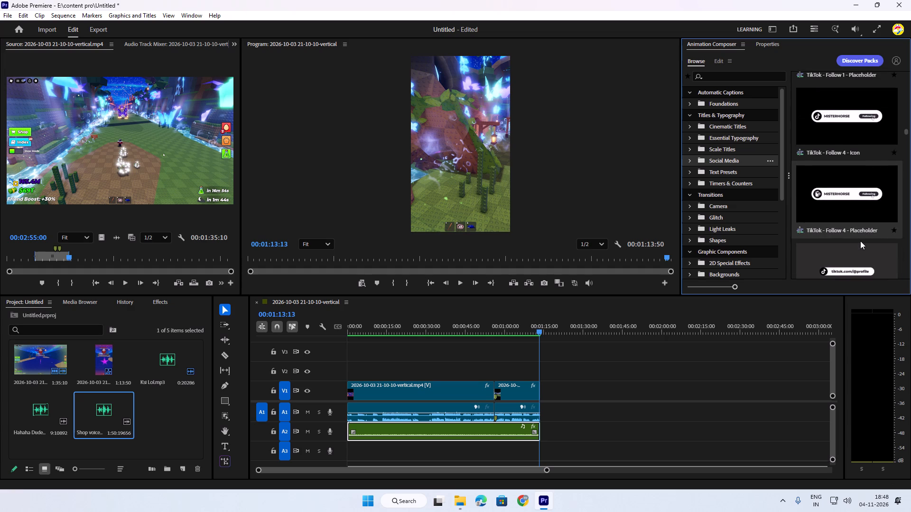
pyautogui.scroll(-5, 860, 241)
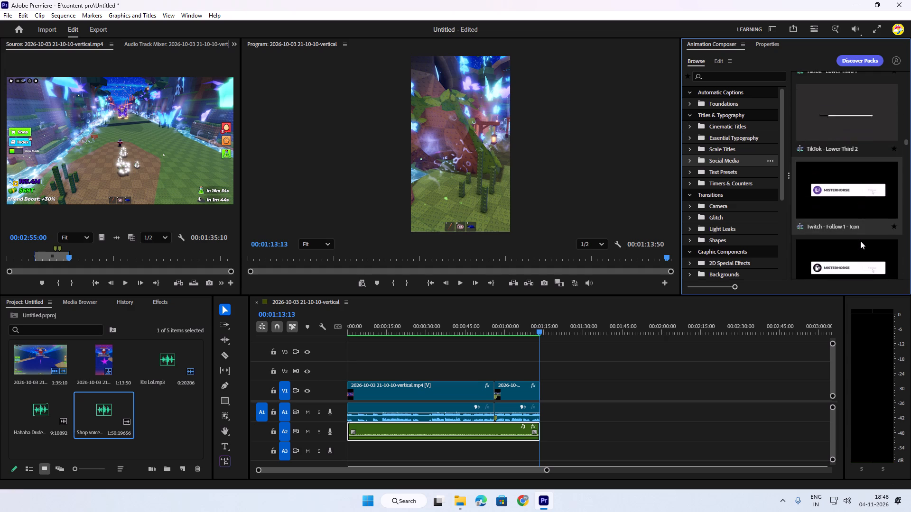
pyautogui.scroll(-7, 860, 241)
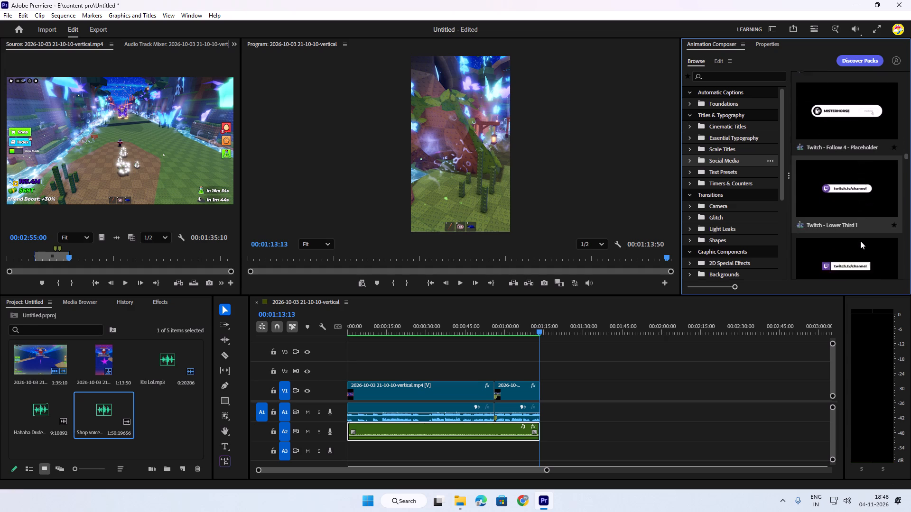
pyautogui.scroll(-6, 860, 241)
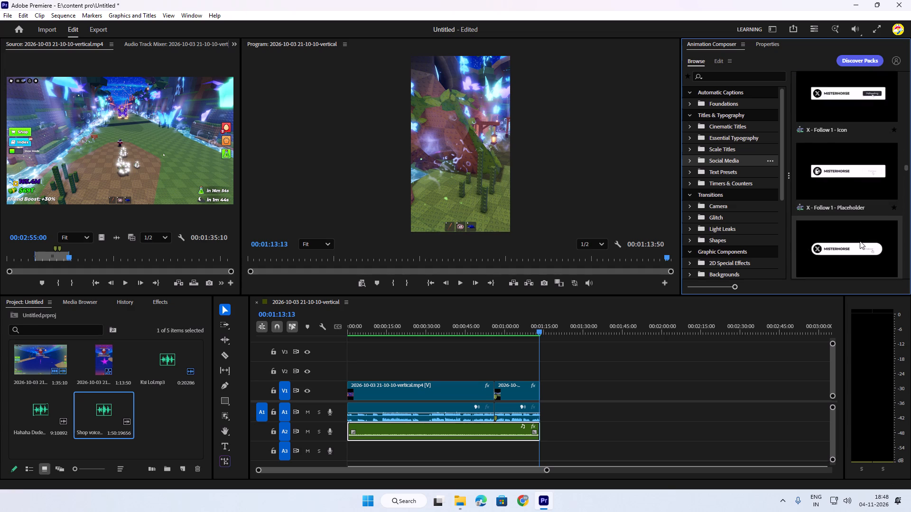
pyautogui.scroll(-4, 856, 241)
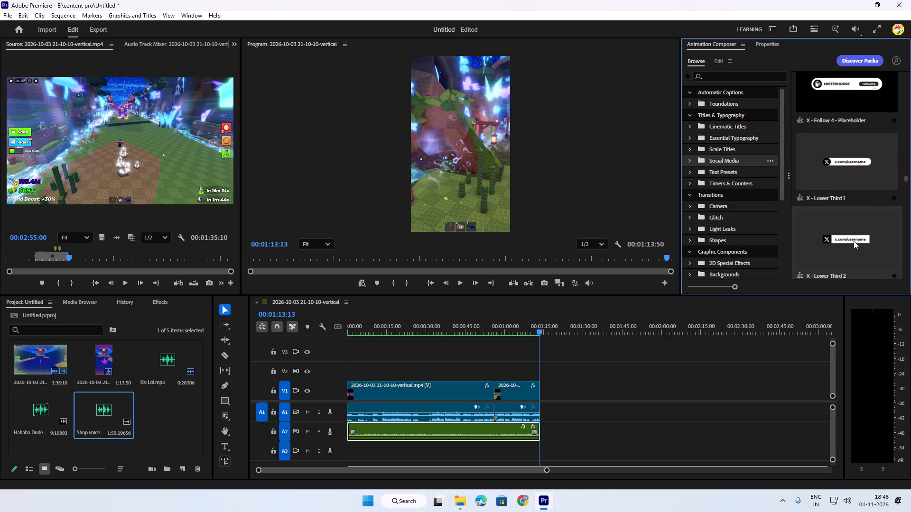
pyautogui.scroll(-3, 854, 241)
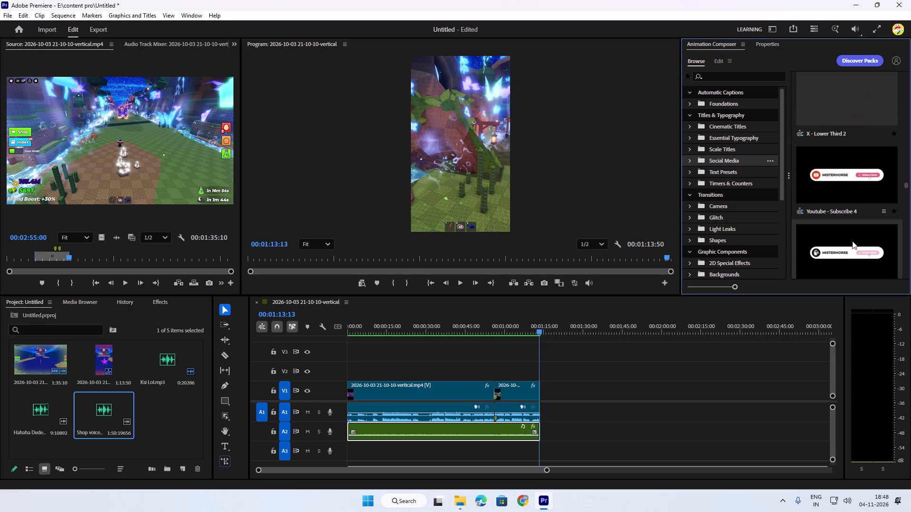
pyautogui.scroll(-2, 852, 241)
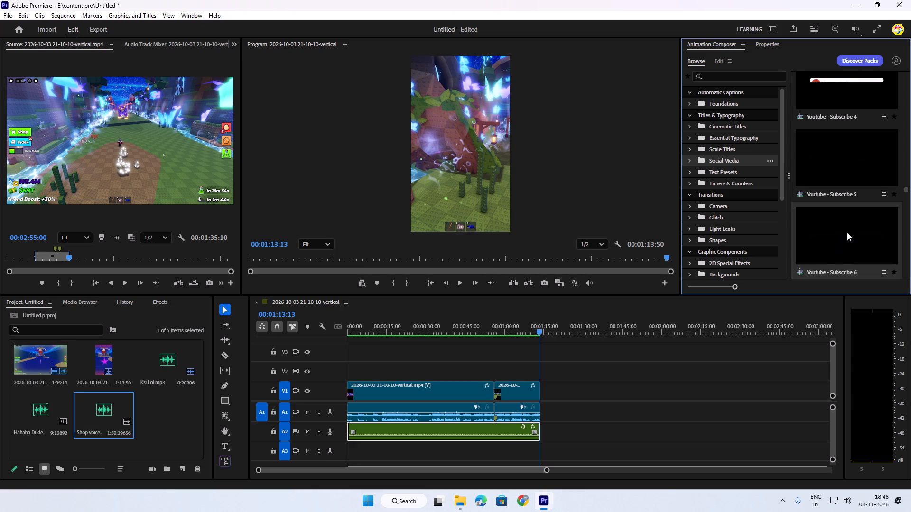
# Add the Youtube - Subscribe 6 preset on track V3 right after the end of the gameplay video, at about 00:01:14.
pyautogui.moveTo(847, 232); pyautogui.dragTo(551, 375)
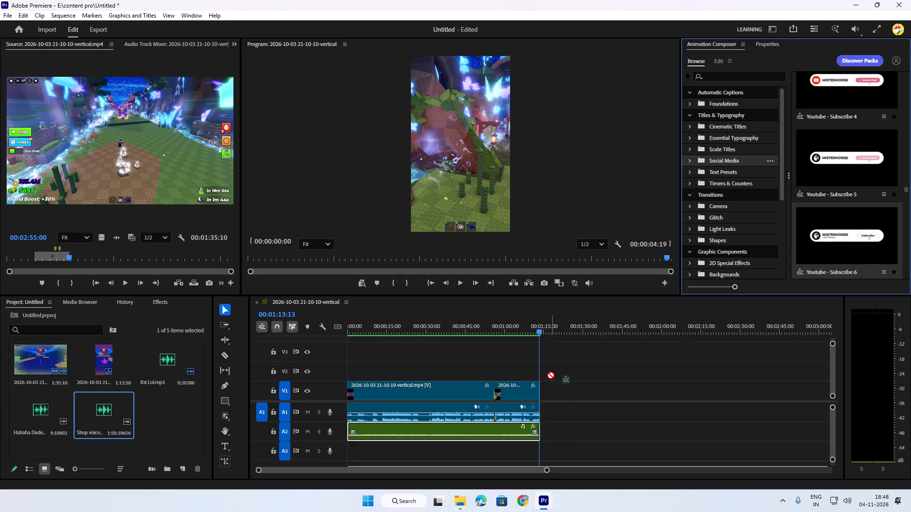
pyautogui.moveTo(551, 375); pyautogui.dragTo(548, 377)
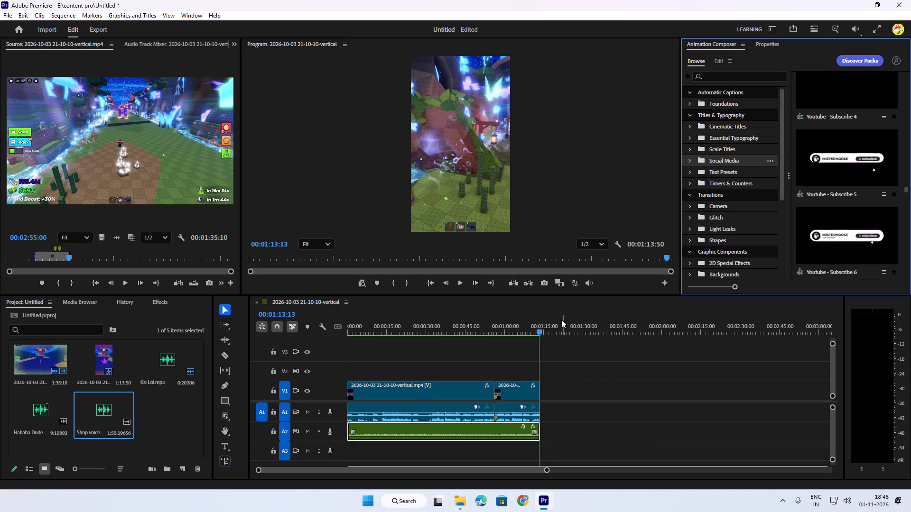
pyautogui.click(539, 322)
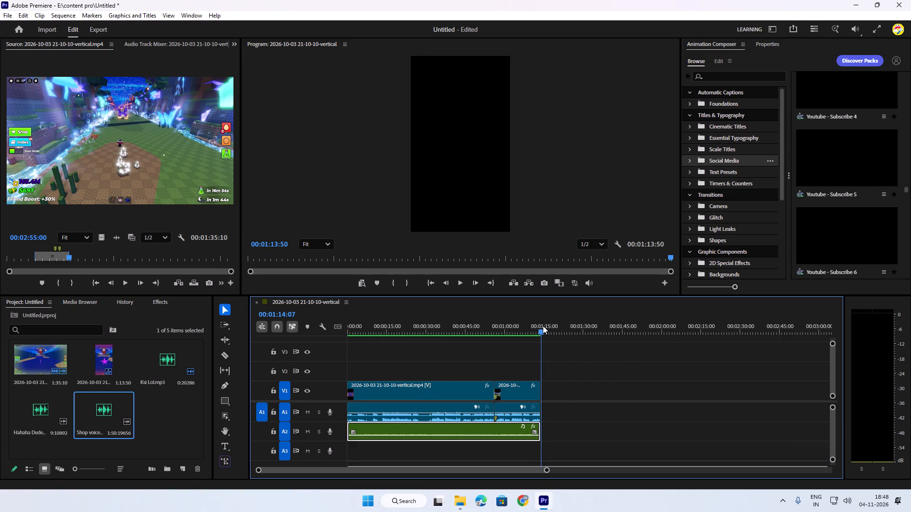
pyautogui.click(830, 223)
pyautogui.doubleClick(832, 231)
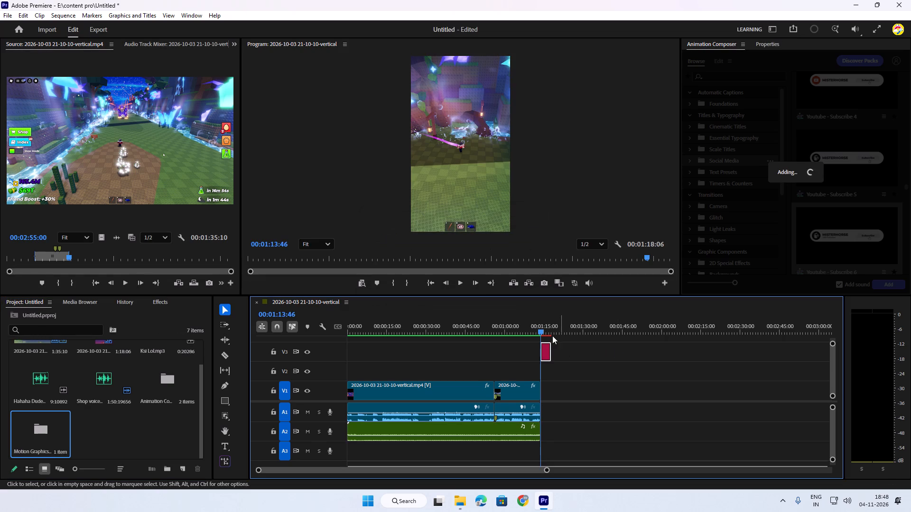
# Play the sequence from about 00:01:13:06 into the subscribe animation to check how it appears.
pyautogui.moveTo(547, 326); pyautogui.dragTo(538, 328)
pyautogui.press('space')
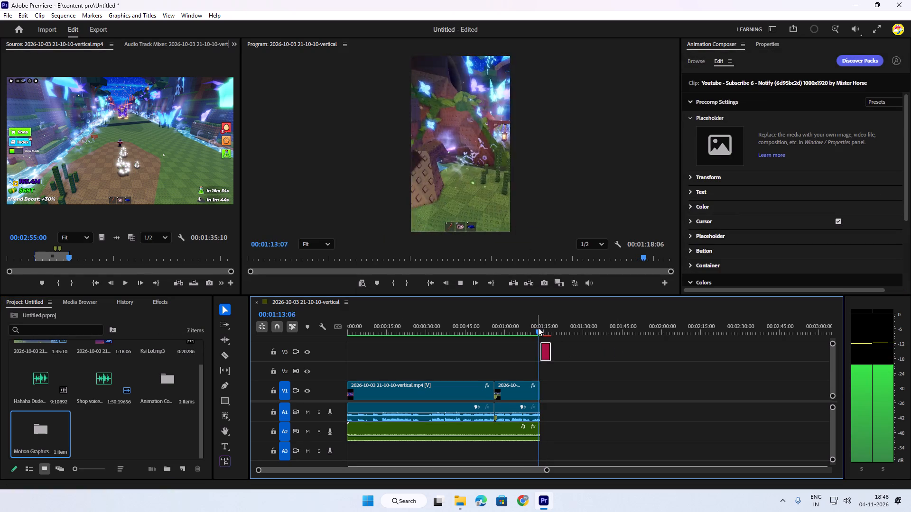
pyautogui.press('space')
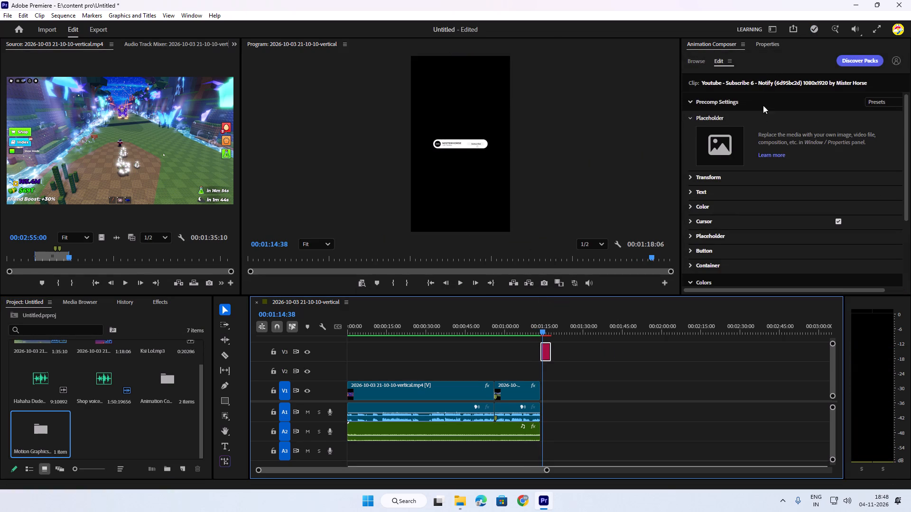
# Examine the subscribe animation's precomp settings, especially its three text fields.
pyautogui.click(690, 174)
pyautogui.click(690, 174)
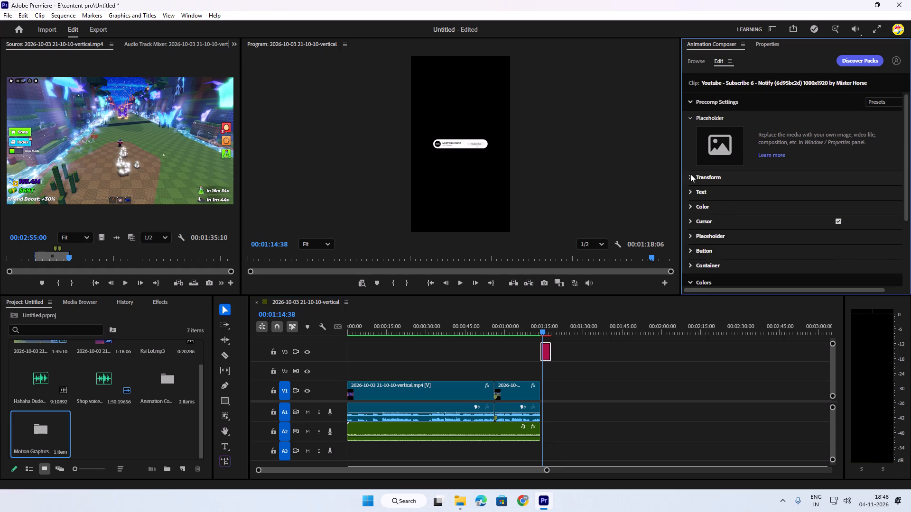
pyautogui.click(691, 191)
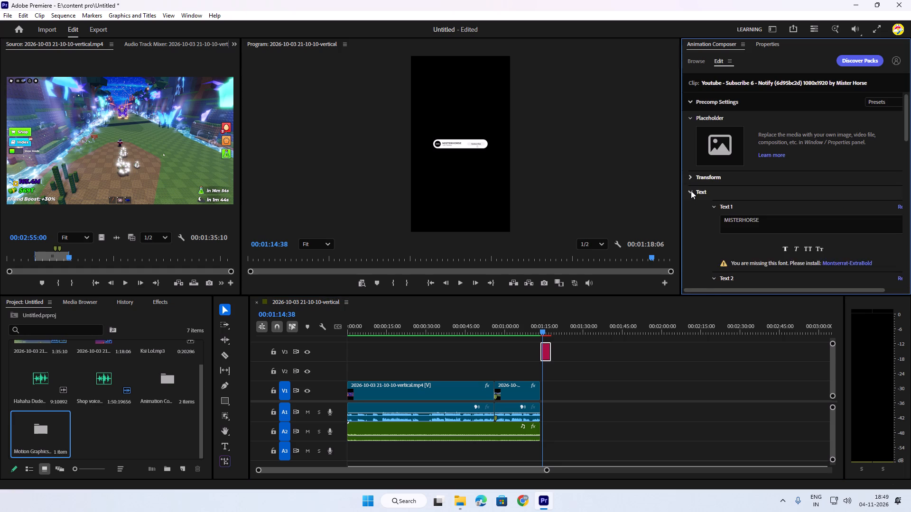
pyautogui.scroll(-2, 690, 232)
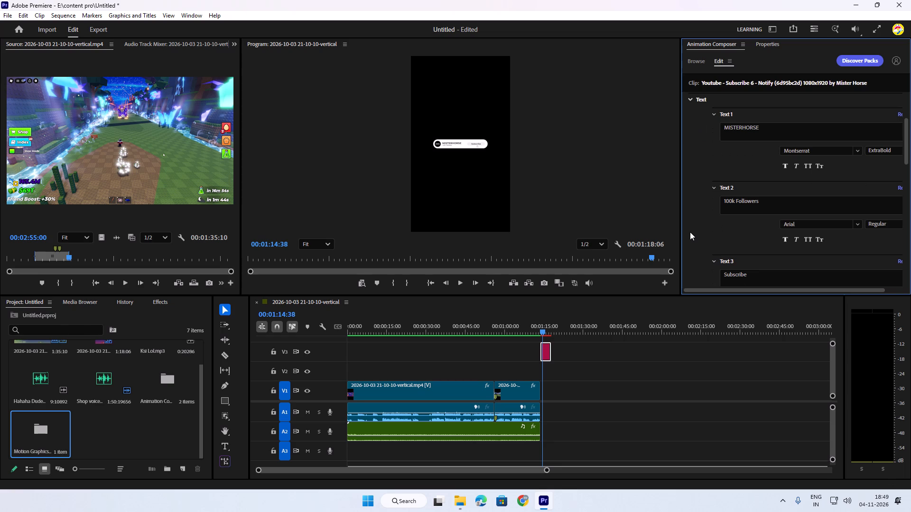
pyautogui.scroll(2, 690, 232)
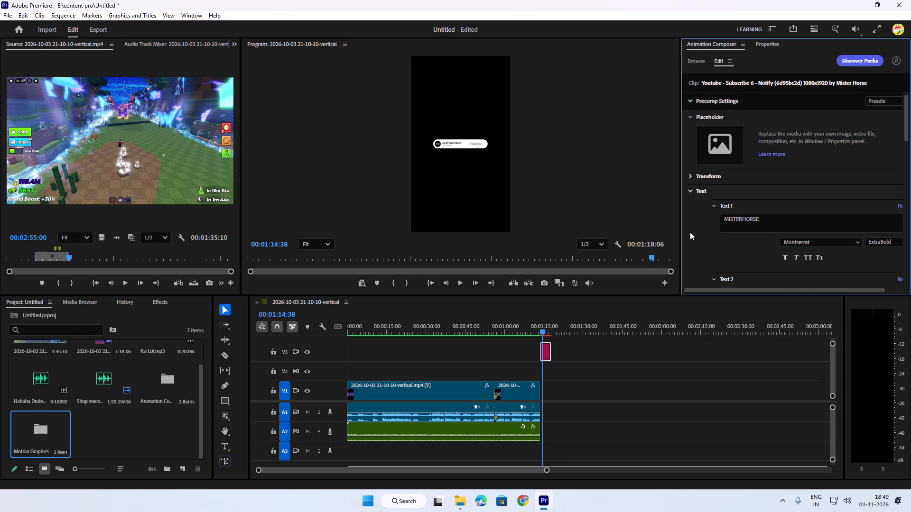
pyautogui.scroll(-2, 690, 232)
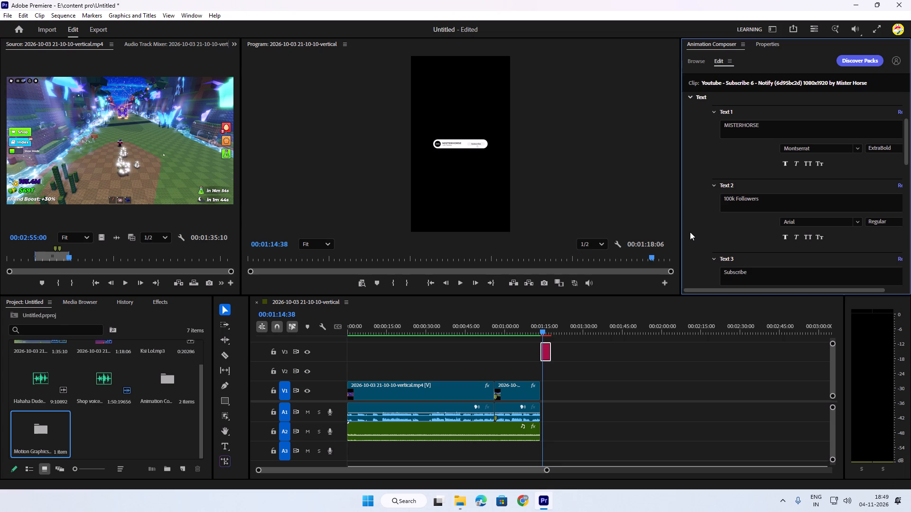
pyautogui.scroll(1, 690, 232)
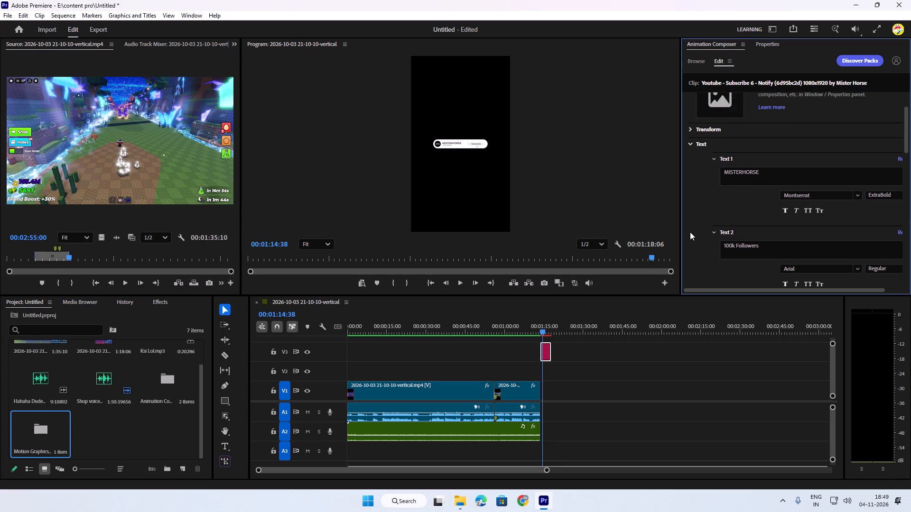
pyautogui.scroll(2, 690, 232)
# Set the scale of the subscribe animation to 139%.
pyautogui.click(759, 46)
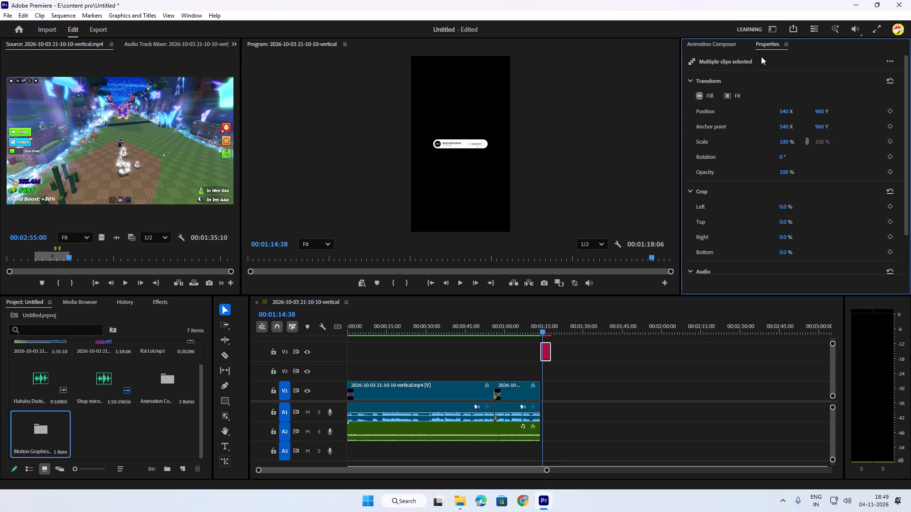
pyautogui.moveTo(905, 94); pyautogui.dragTo(905, 191)
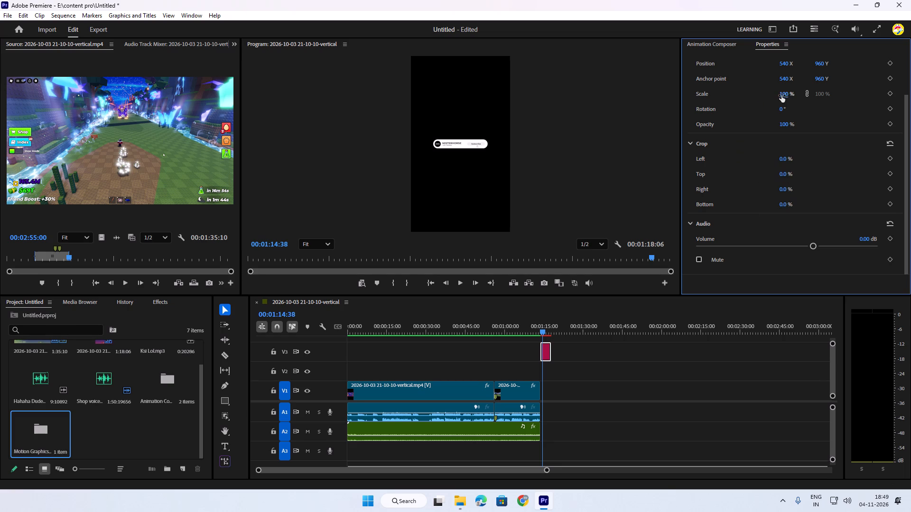
pyautogui.moveTo(782, 95); pyautogui.dragTo(802, 94)
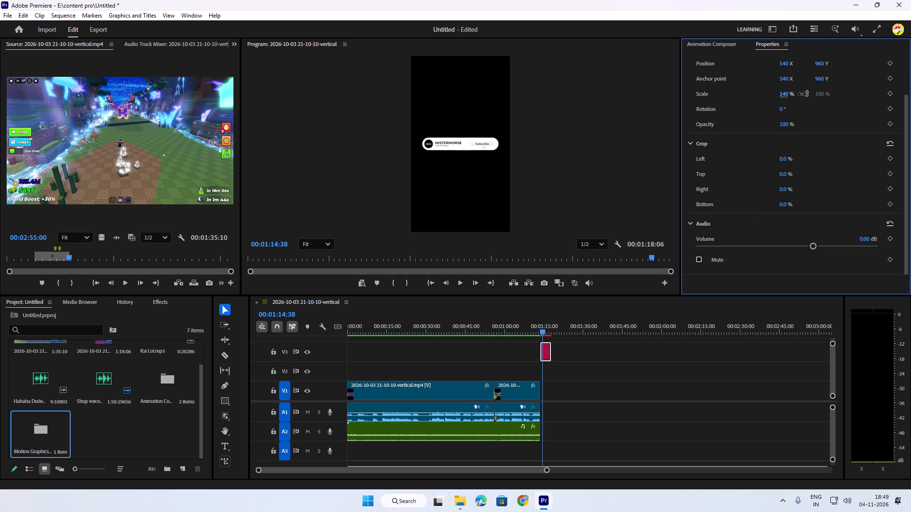
pyautogui.moveTo(802, 94); pyautogui.dragTo(801, 94)
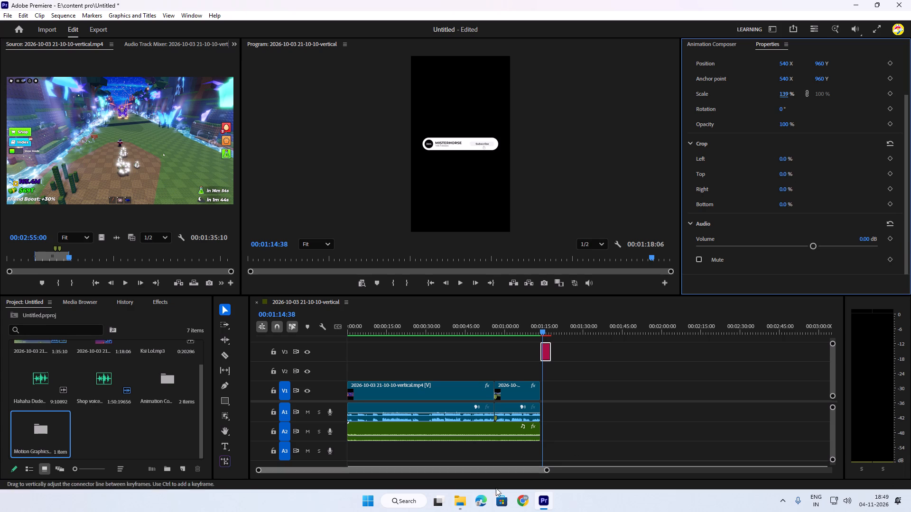
# Import the Red-Eyed Gamer Avatar with Yellow Accents image from the obs folder on drive E: into the project.
pyautogui.click(462, 500)
pyautogui.click(379, 329)
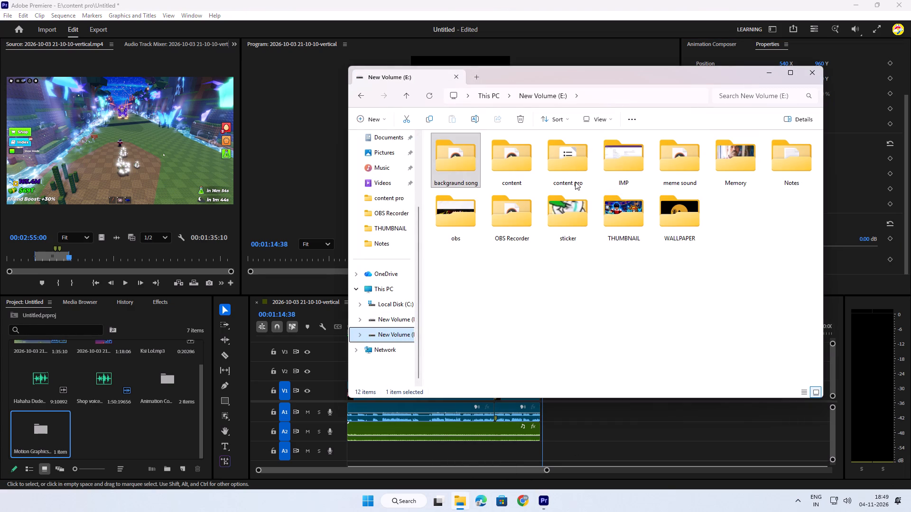
pyautogui.doubleClick(461, 206)
pyautogui.moveTo(467, 304); pyautogui.dragTo(278, 372)
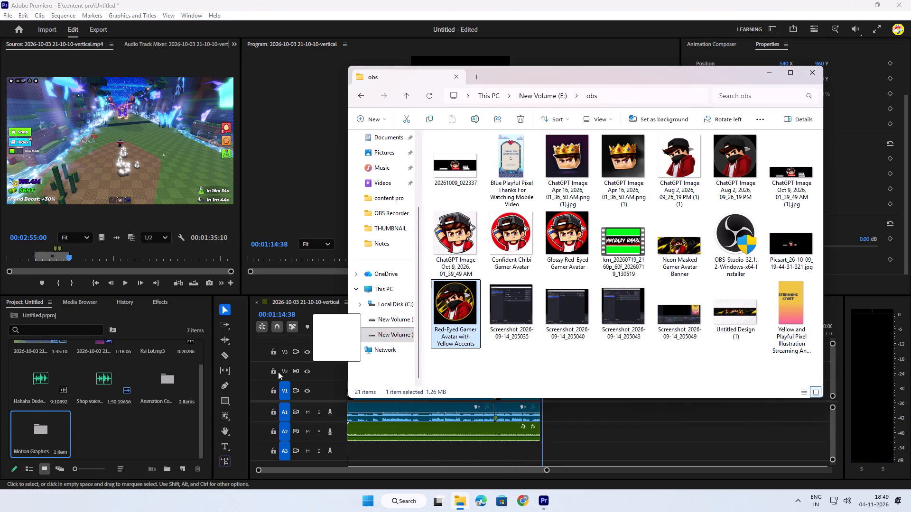
pyautogui.moveTo(278, 372); pyautogui.dragTo(147, 435)
pyautogui.click(771, 78)
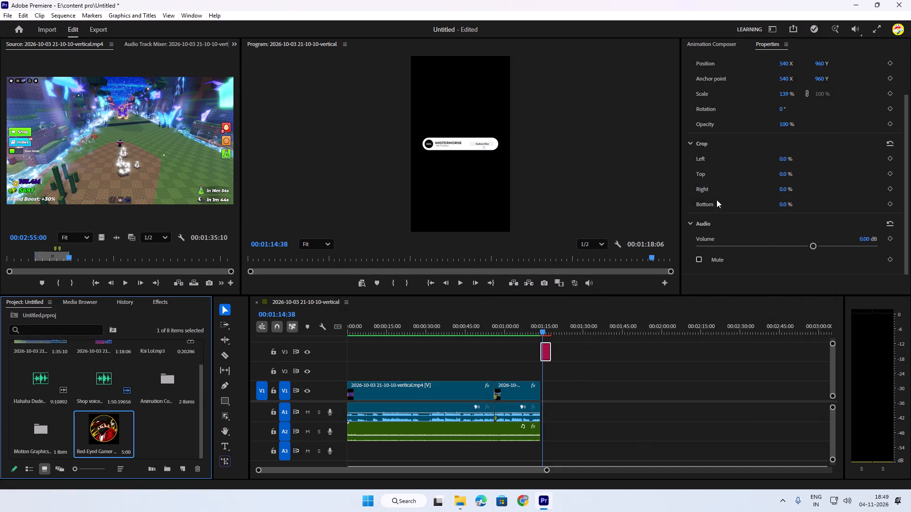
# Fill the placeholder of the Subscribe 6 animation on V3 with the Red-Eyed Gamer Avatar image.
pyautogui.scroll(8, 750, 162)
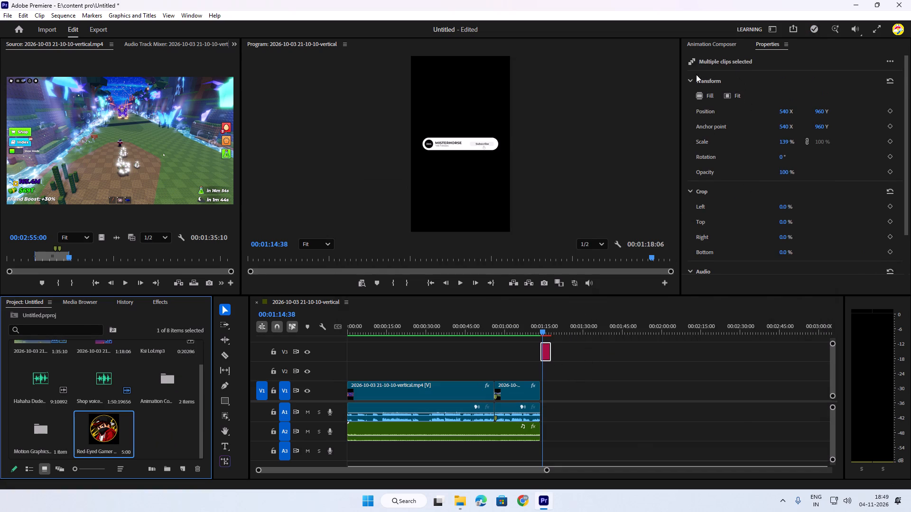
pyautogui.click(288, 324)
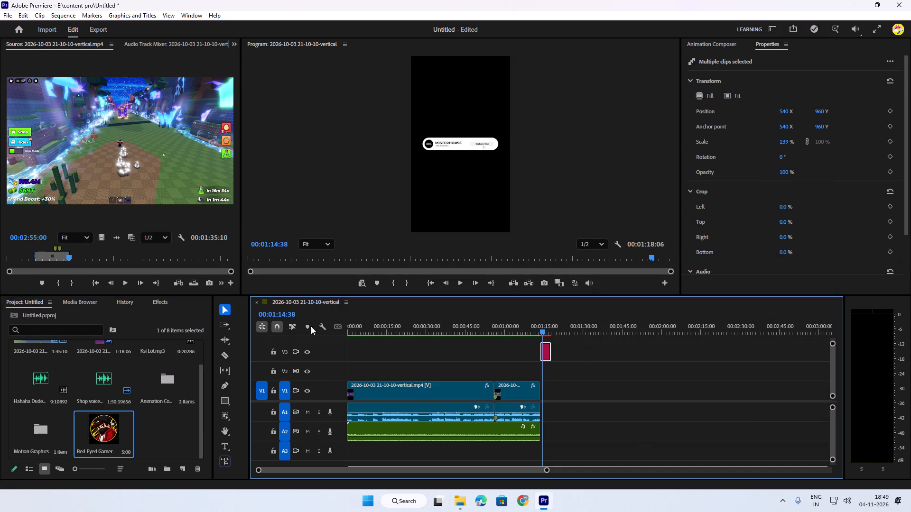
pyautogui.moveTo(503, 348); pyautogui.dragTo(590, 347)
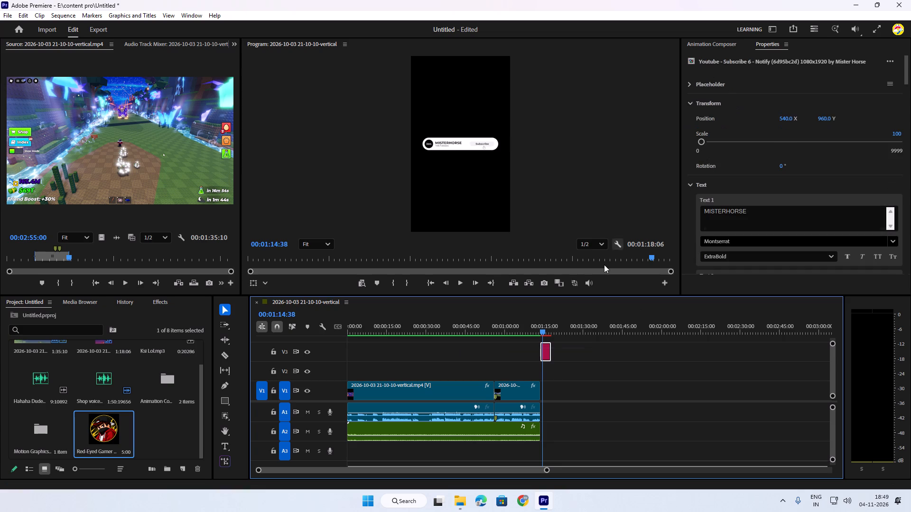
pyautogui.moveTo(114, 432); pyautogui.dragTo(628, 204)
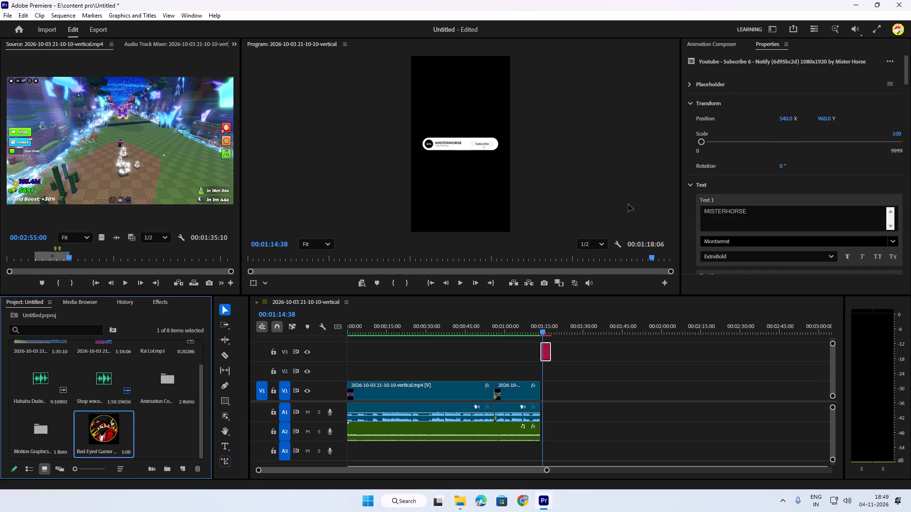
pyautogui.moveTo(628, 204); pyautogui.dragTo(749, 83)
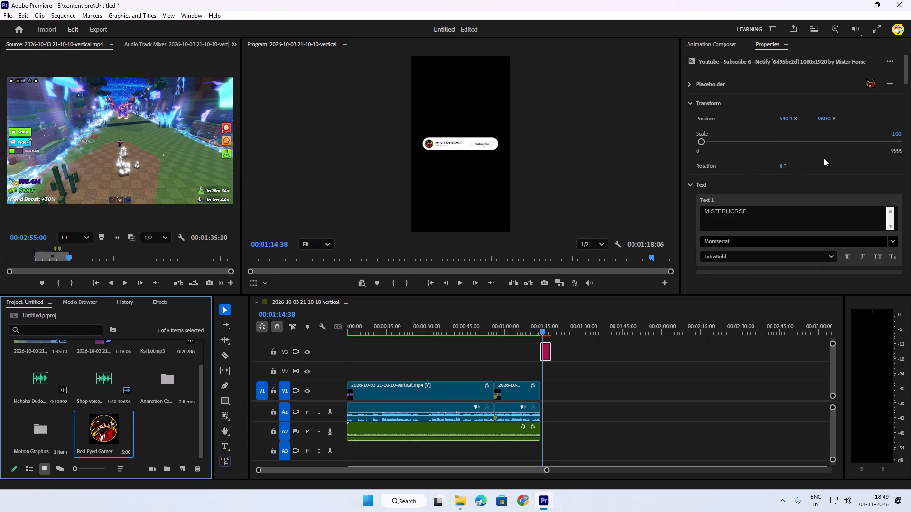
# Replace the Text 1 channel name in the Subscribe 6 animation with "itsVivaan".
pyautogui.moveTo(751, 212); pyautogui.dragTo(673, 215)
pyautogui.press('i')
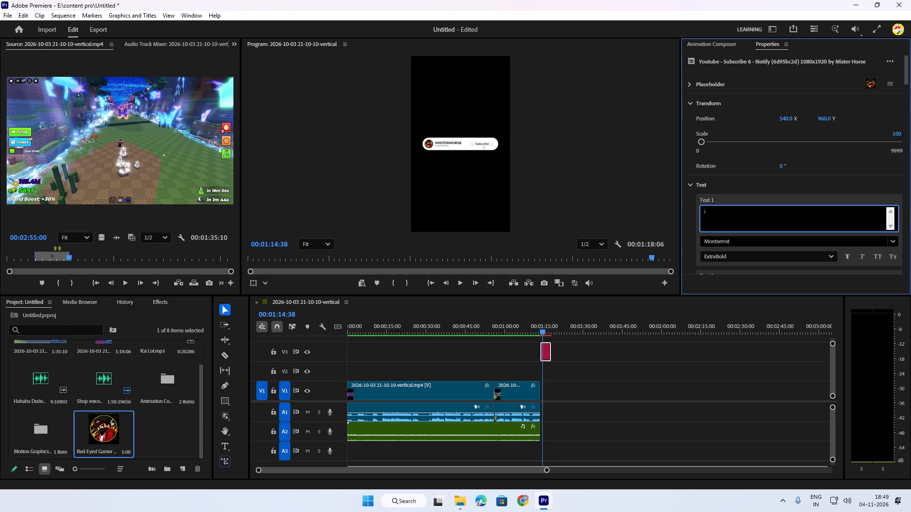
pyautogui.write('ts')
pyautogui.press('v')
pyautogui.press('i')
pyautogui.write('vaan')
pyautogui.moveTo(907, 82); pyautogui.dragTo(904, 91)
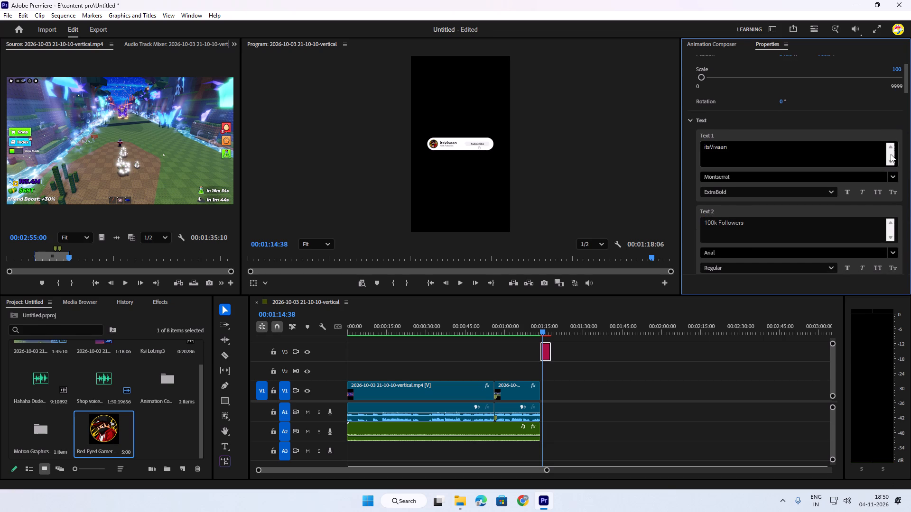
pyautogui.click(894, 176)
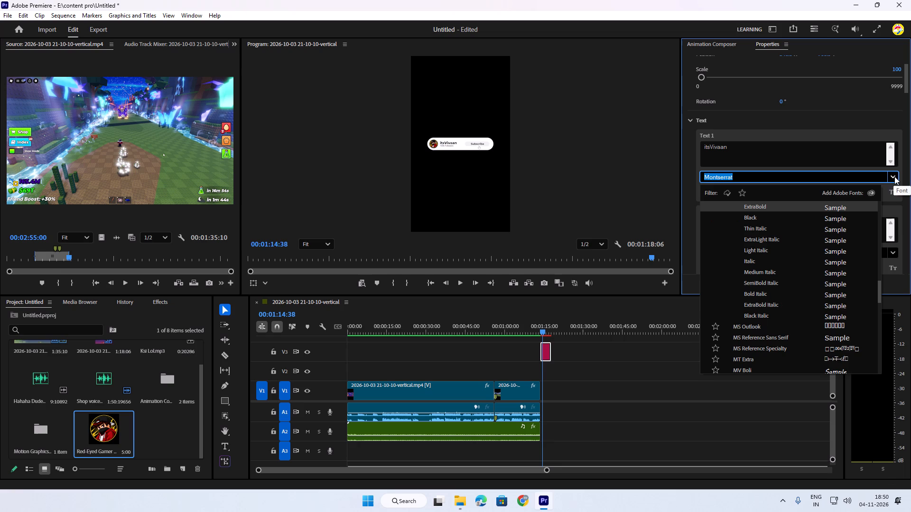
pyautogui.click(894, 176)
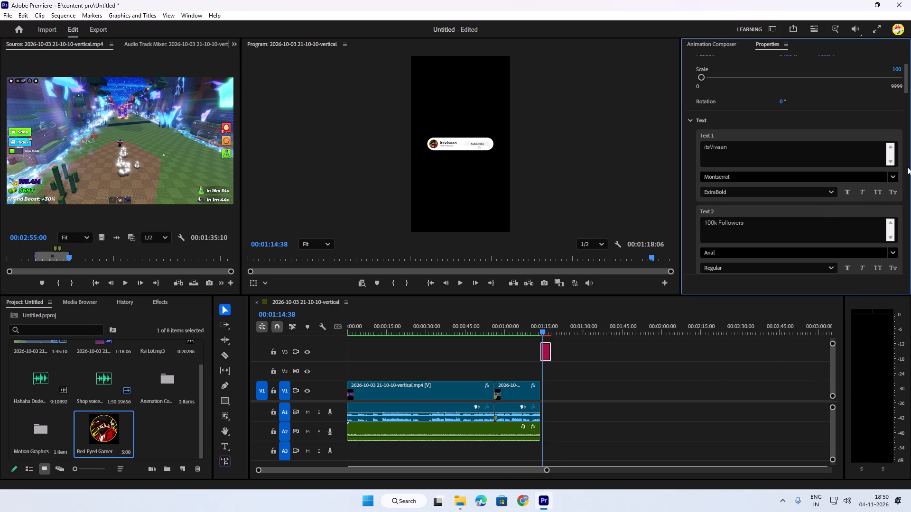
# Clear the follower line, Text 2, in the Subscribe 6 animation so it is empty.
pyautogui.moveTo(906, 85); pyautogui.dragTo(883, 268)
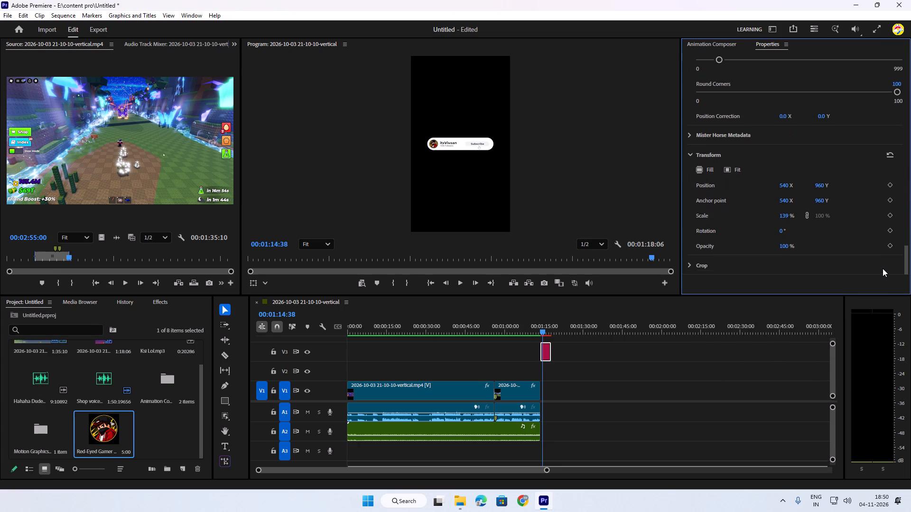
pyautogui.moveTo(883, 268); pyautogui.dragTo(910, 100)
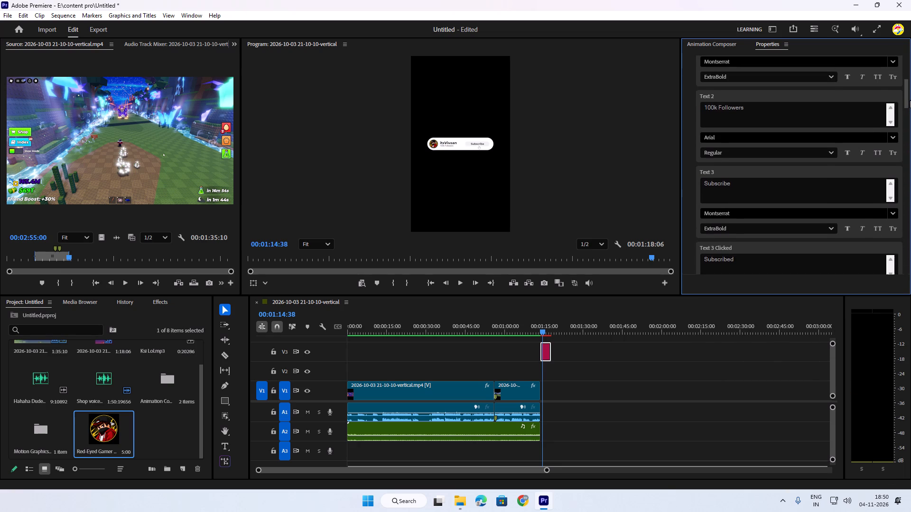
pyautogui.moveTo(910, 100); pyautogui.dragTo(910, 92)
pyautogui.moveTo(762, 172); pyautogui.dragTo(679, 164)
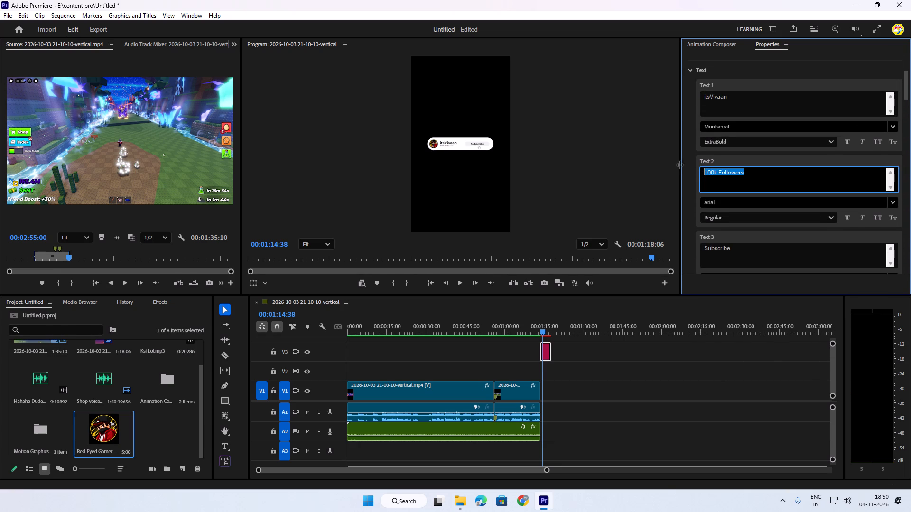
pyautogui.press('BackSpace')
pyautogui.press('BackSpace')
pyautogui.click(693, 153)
# Play and scrub the Subscribe 6 animation to check how it looks without the follower line.
pyautogui.press('space')
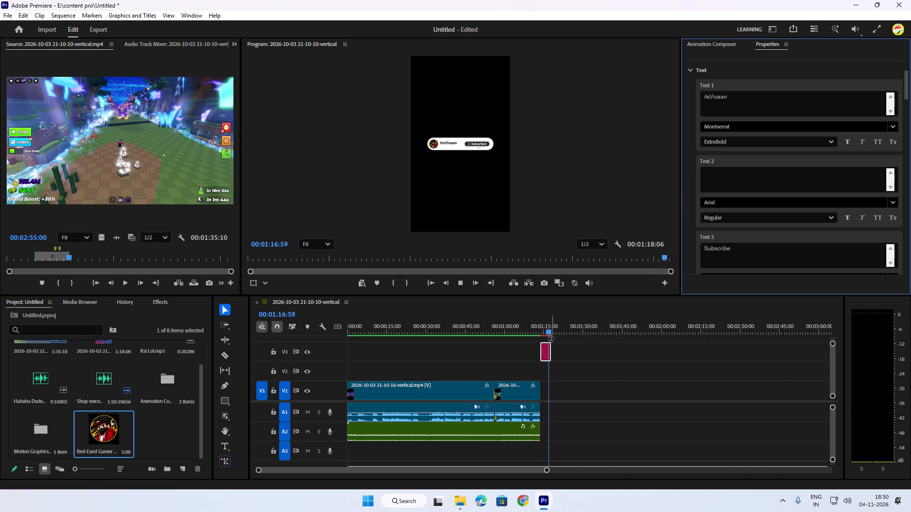
pyautogui.moveTo(552, 330); pyautogui.dragTo(547, 330)
# Browse the Animation Composer library for another subscribe preset and delete the Subscribe 6 animation clip from V3.
pyautogui.click(713, 49)
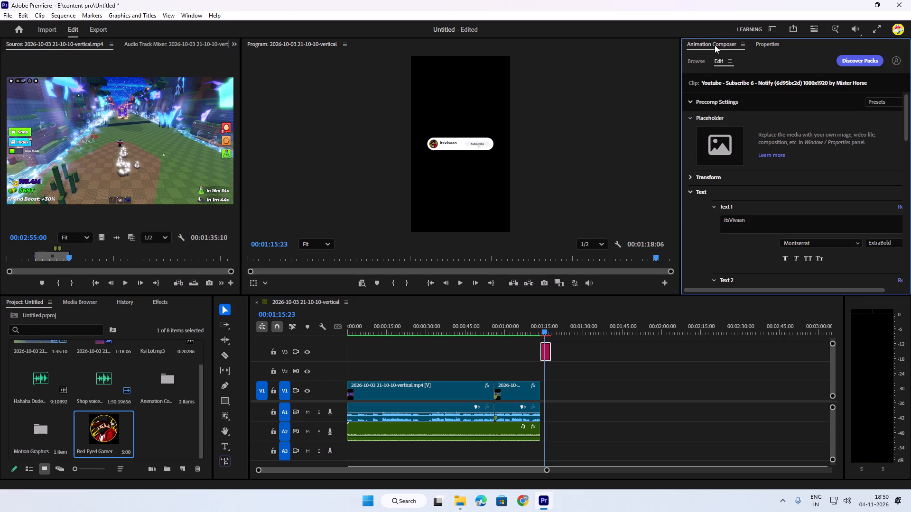
pyautogui.click(700, 63)
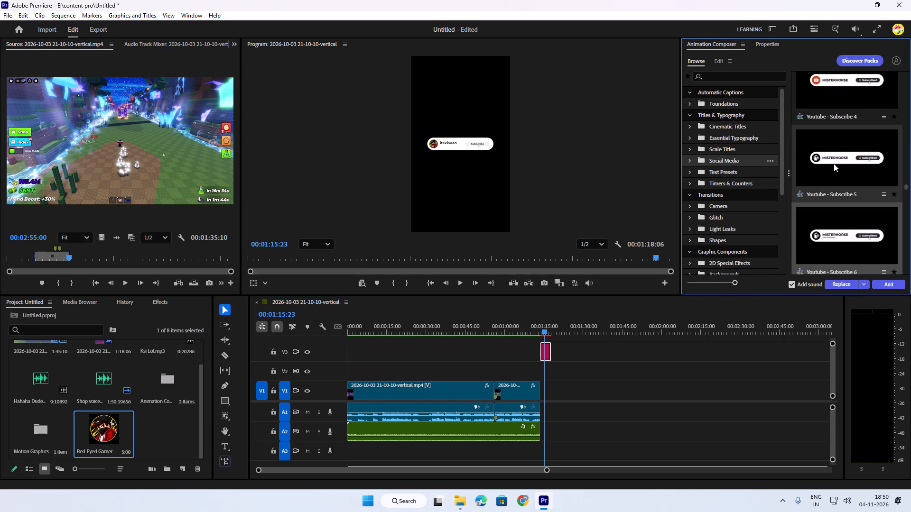
pyautogui.moveTo(520, 354); pyautogui.dragTo(565, 357)
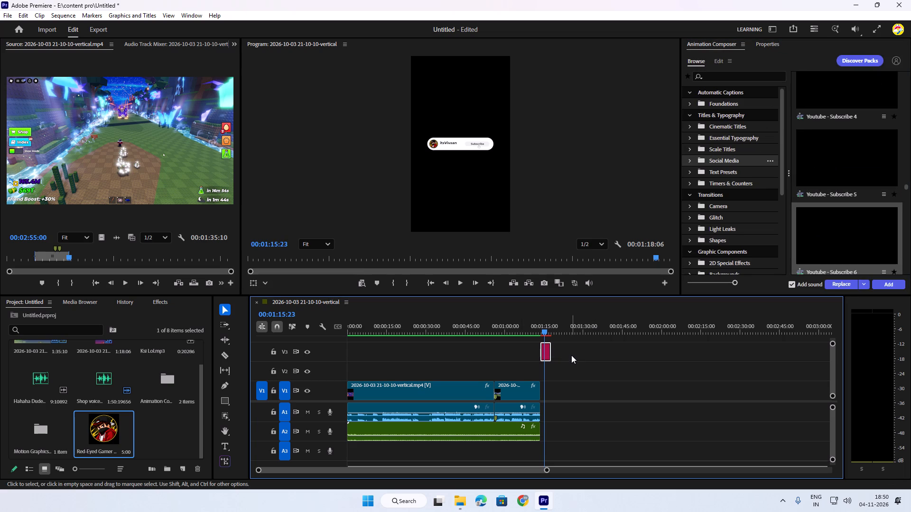
pyautogui.press('BackSpace')
# Add the Notify variant of Youtube - Subscribe 5 to V2 at 00:01:13:46, right after the gameplay footage.
pyautogui.moveTo(552, 332); pyautogui.dragTo(542, 337)
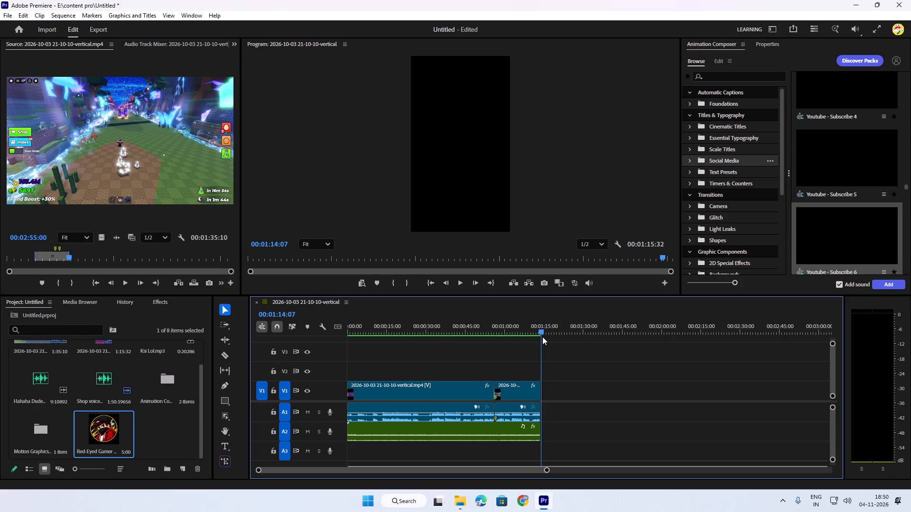
pyautogui.moveTo(542, 337); pyautogui.dragTo(541, 337)
pyautogui.click(820, 163)
pyautogui.moveTo(835, 158); pyautogui.dragTo(637, 305)
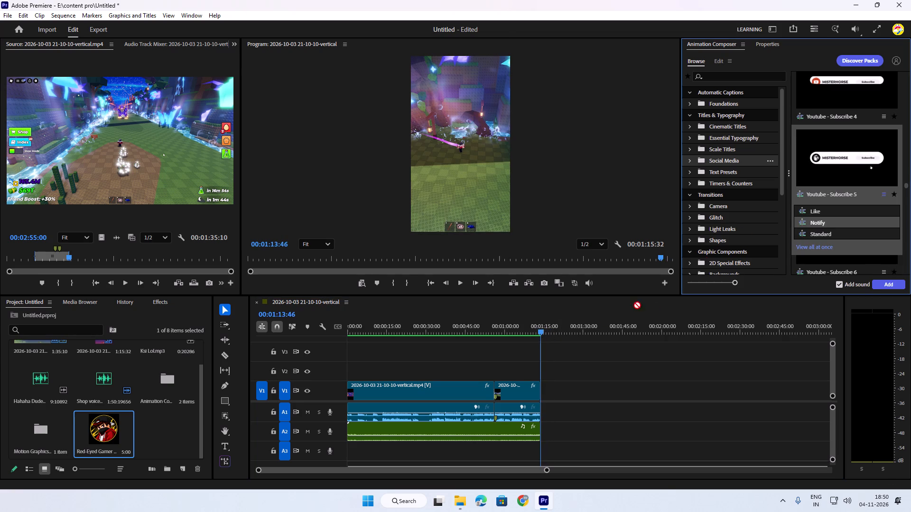
pyautogui.moveTo(637, 305); pyautogui.dragTo(538, 362)
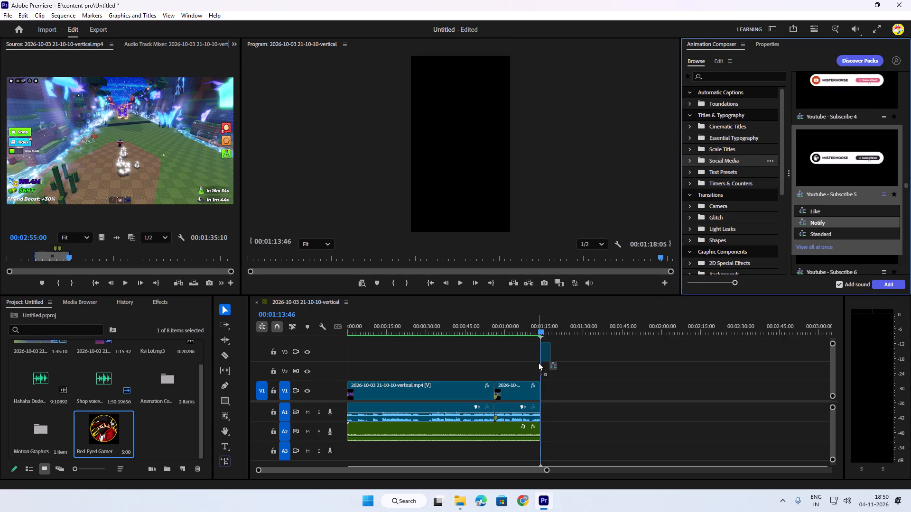
pyautogui.moveTo(538, 362); pyautogui.dragTo(540, 367)
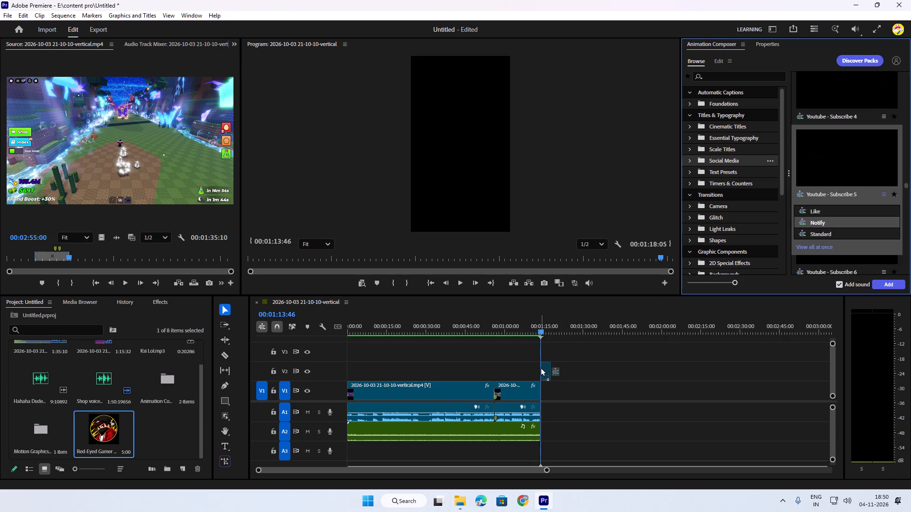
pyautogui.moveTo(540, 367); pyautogui.dragTo(540, 368)
# With the sequence at 00:01:14:07, fill the Subscribe 5 animation's placeholder with the Red-Eyed Gamer Avatar image.
pyautogui.moveTo(541, 325); pyautogui.dragTo(541, 325)
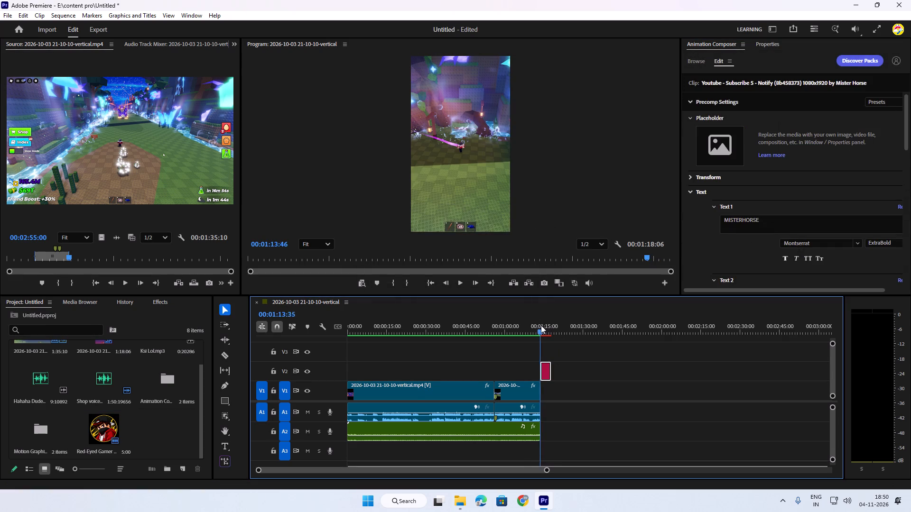
pyautogui.moveTo(541, 325); pyautogui.dragTo(541, 329)
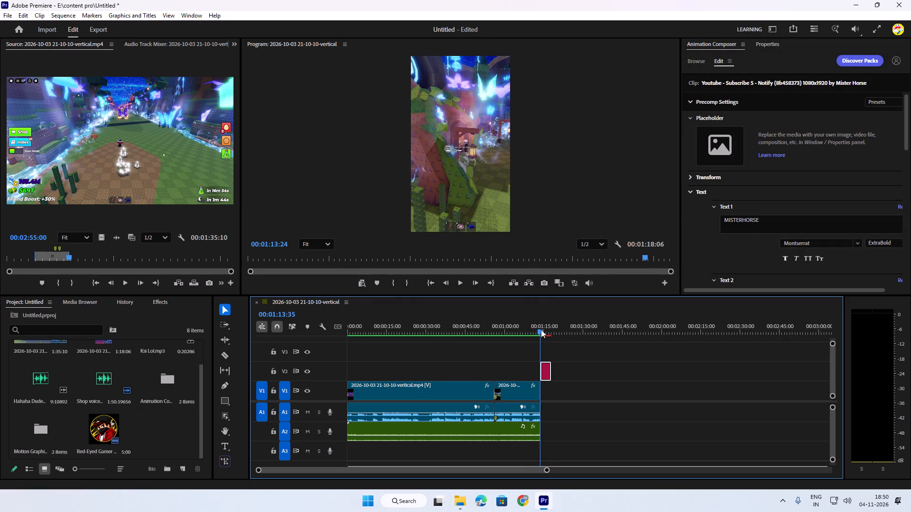
pyautogui.moveTo(541, 329); pyautogui.dragTo(542, 330)
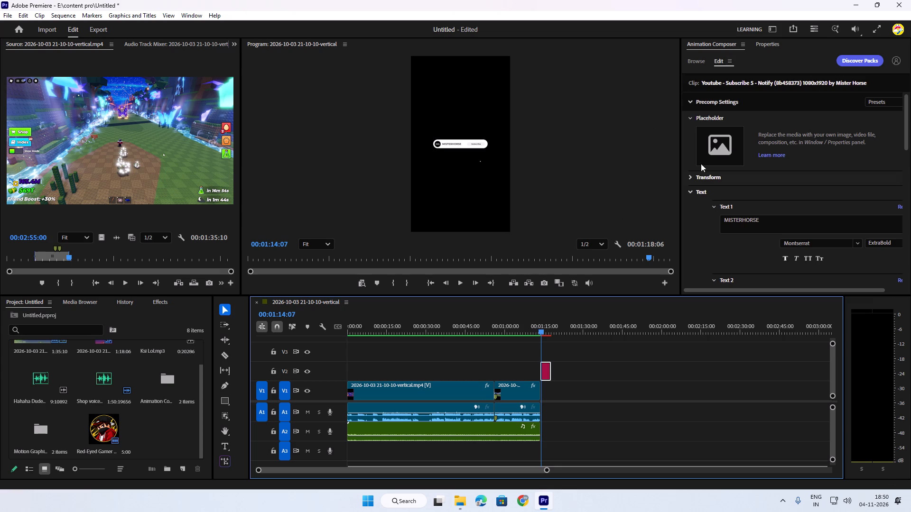
pyautogui.moveTo(513, 344); pyautogui.dragTo(585, 368)
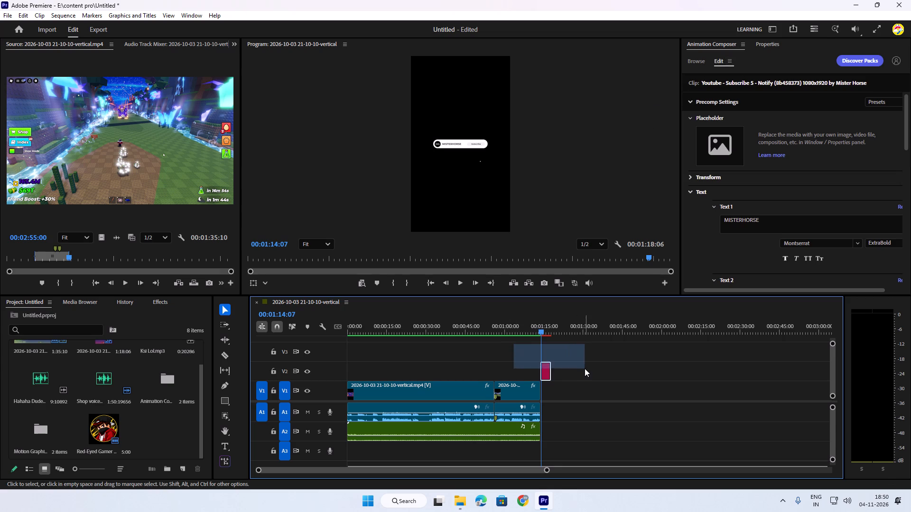
pyautogui.click(759, 47)
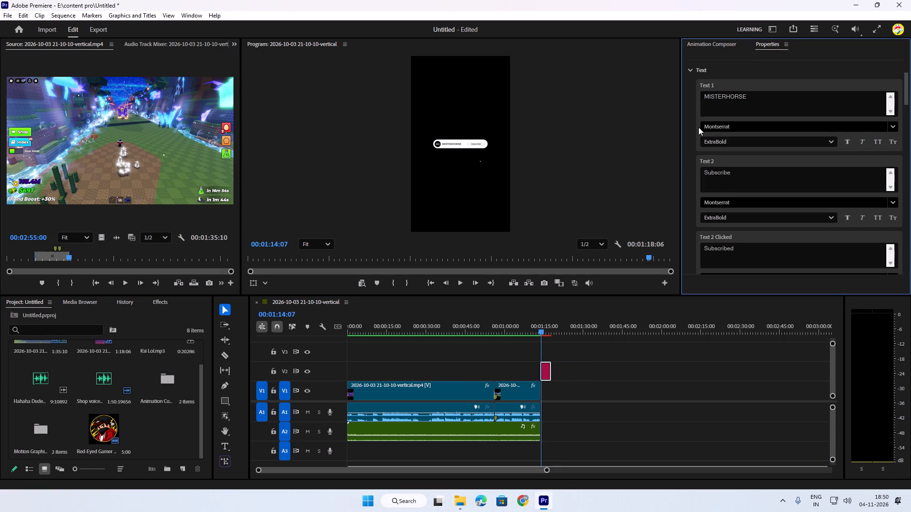
pyautogui.scroll(8, 742, 64)
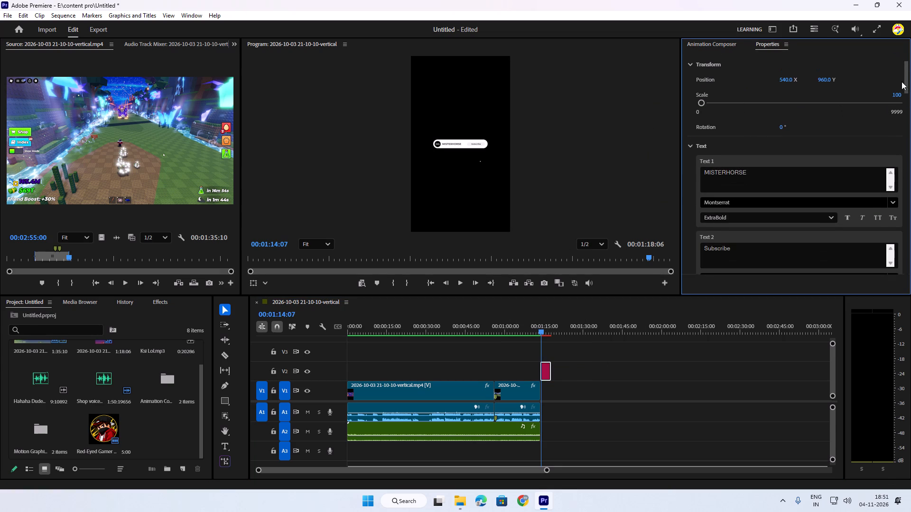
pyautogui.moveTo(908, 84); pyautogui.dragTo(909, 59)
pyautogui.moveTo(906, 75); pyautogui.dragTo(907, 27)
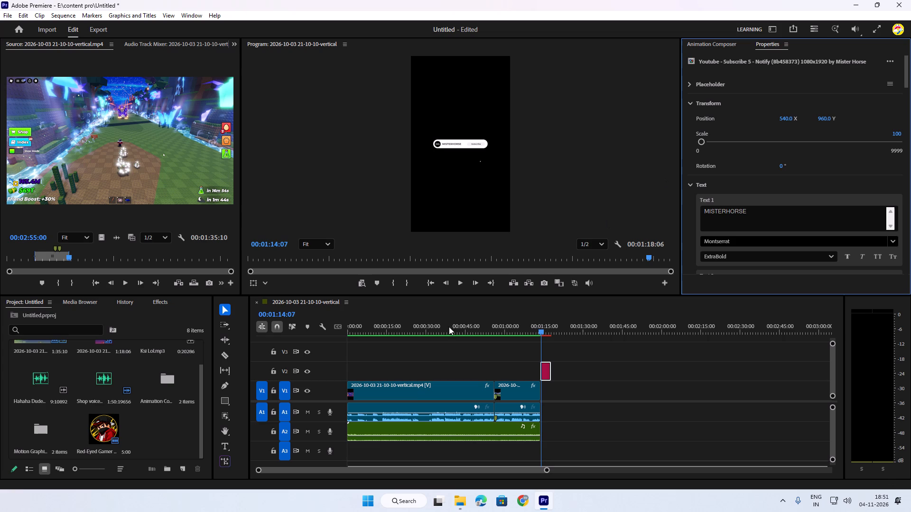
pyautogui.moveTo(104, 430); pyautogui.dragTo(776, 87)
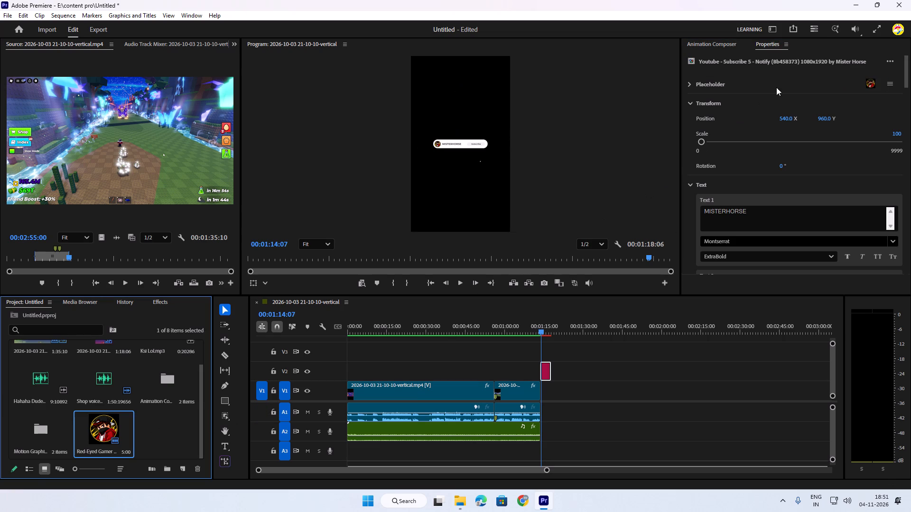
# Replace the Text 1 channel name in the Subscribe 5 animation with "itsVivaan".
pyautogui.moveTo(752, 209); pyautogui.dragTo(692, 211)
pyautogui.press('i')
pyautogui.press('t')
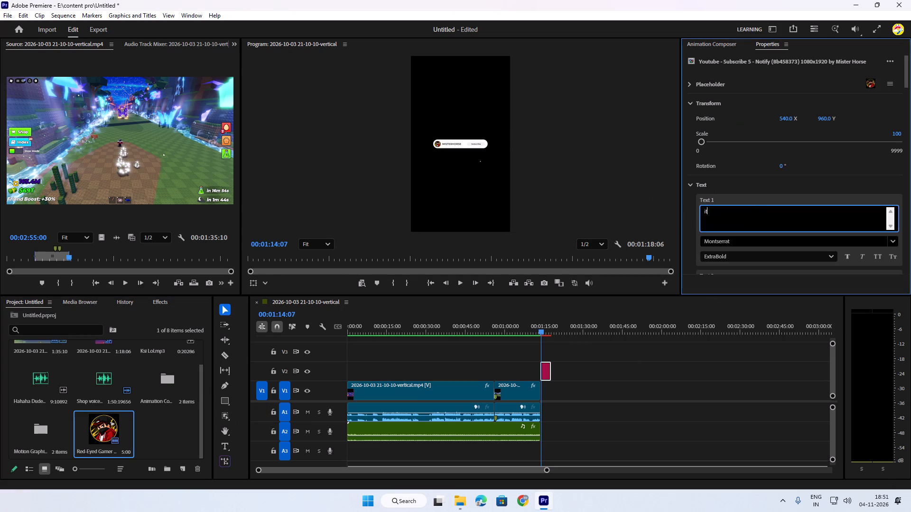
pyautogui.press('s')
pyautogui.press('v')
pyautogui.write('ivaan')
pyautogui.moveTo(905, 79); pyautogui.dragTo(902, 151)
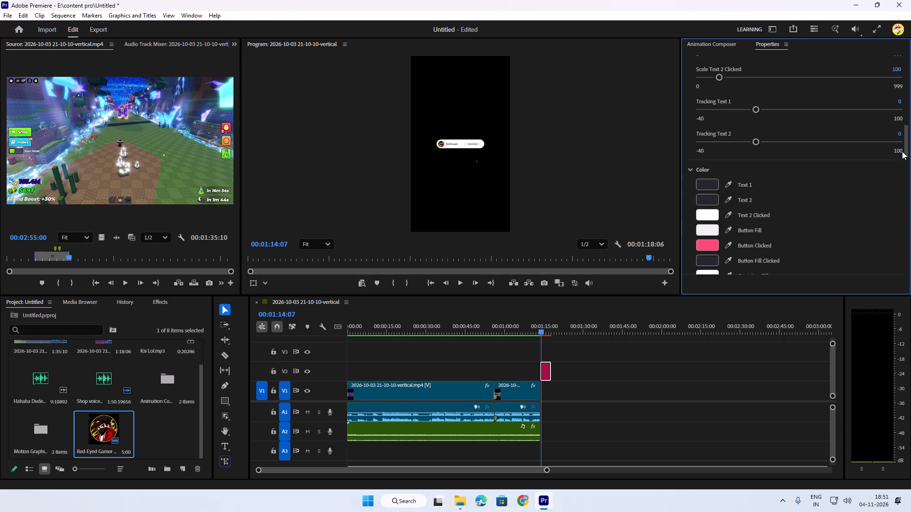
# Scale the whole Subscribe 5 animation clip to 150% in its clip transform and play it back.
pyautogui.moveTo(902, 151); pyautogui.dragTo(901, 262)
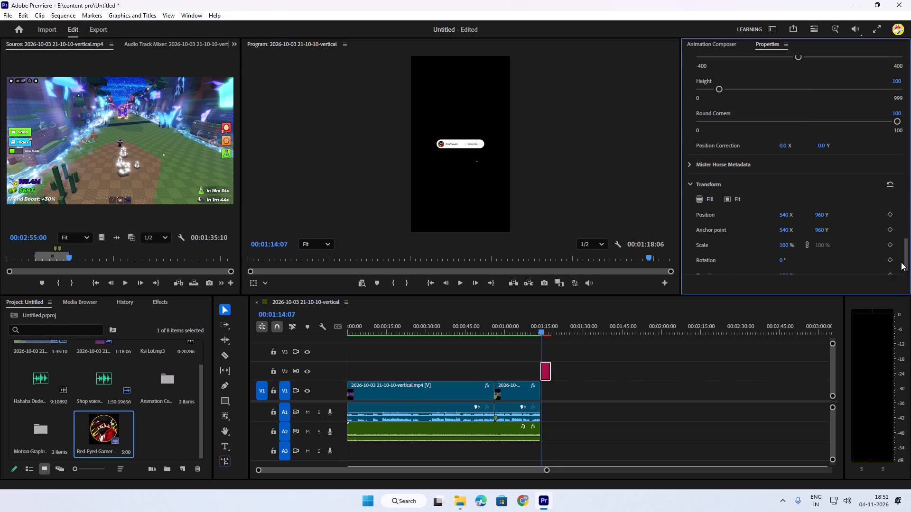
pyautogui.moveTo(901, 262); pyautogui.dragTo(901, 264)
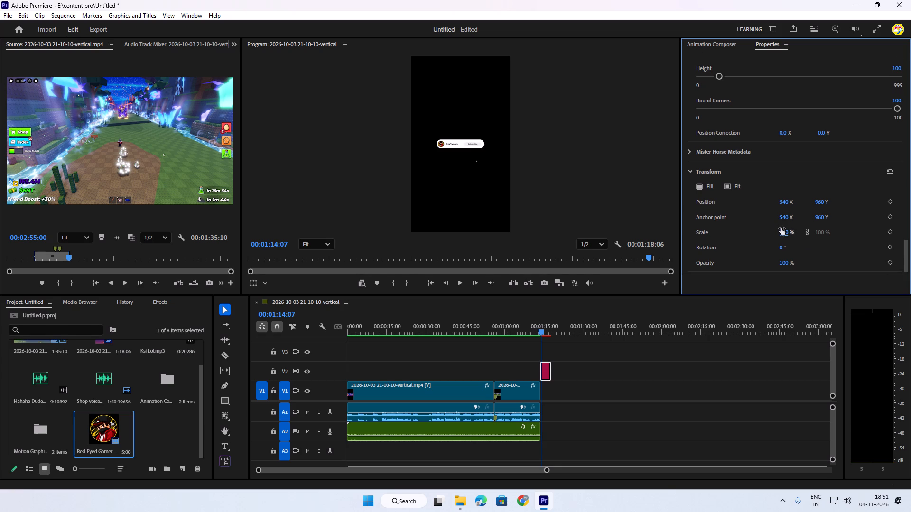
pyautogui.moveTo(782, 237); pyautogui.dragTo(803, 238)
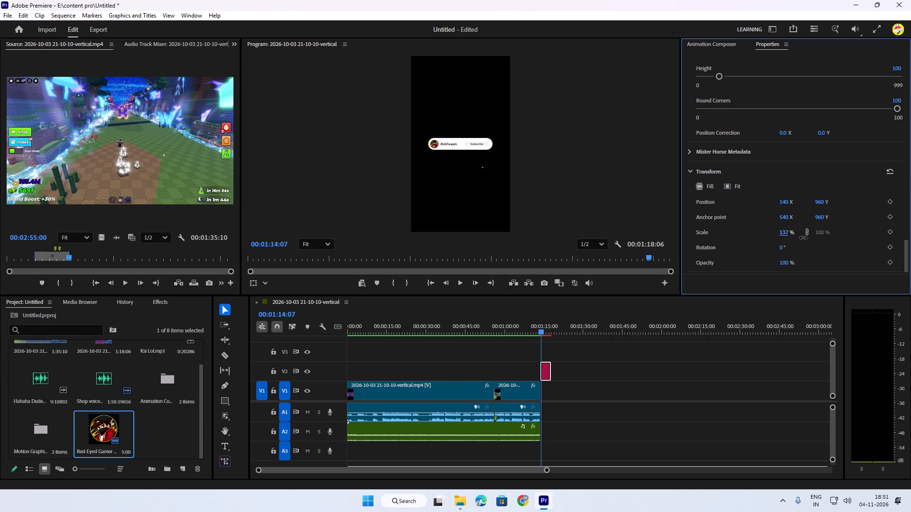
pyautogui.moveTo(803, 238); pyautogui.dragTo(809, 238)
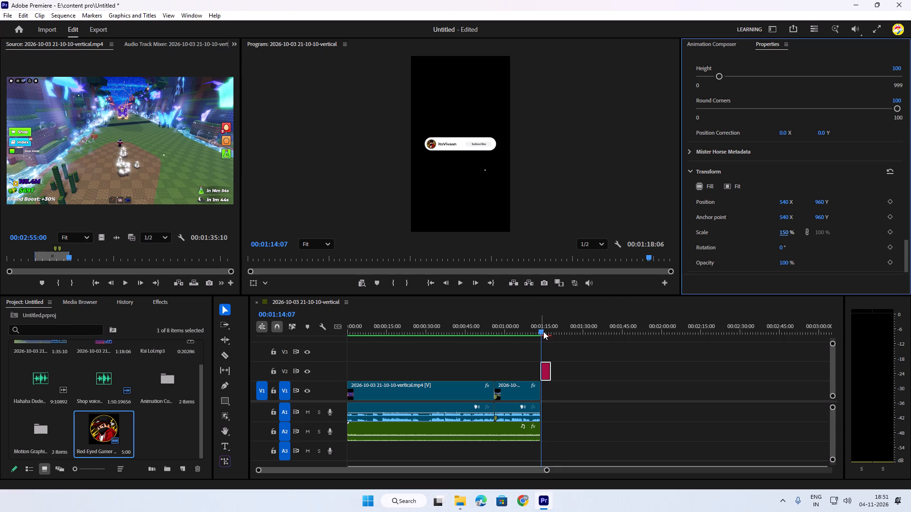
pyautogui.moveTo(546, 332); pyautogui.dragTo(541, 332)
pyautogui.press('space')
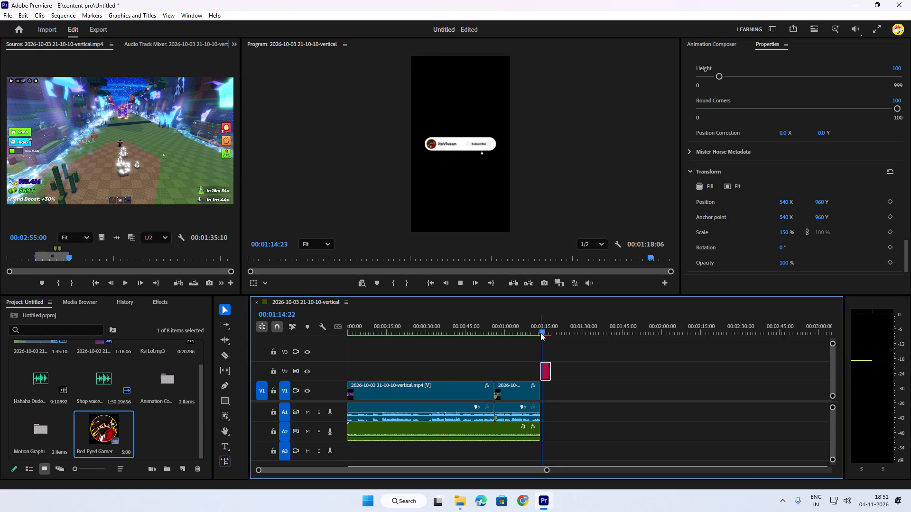
pyautogui.press('space')
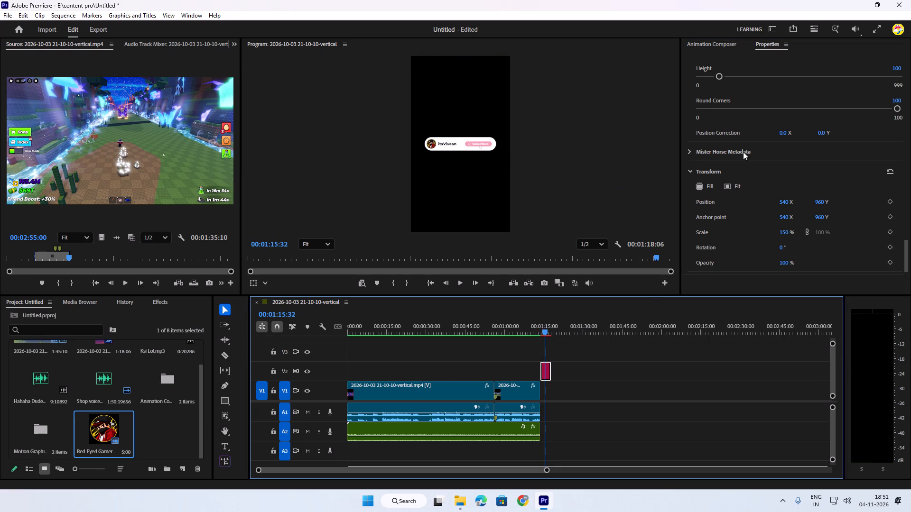
# Set the vertical position of the avatar image inside the Subscribe 5 placeholder to 268.
pyautogui.moveTo(907, 249); pyautogui.dragTo(910, 121)
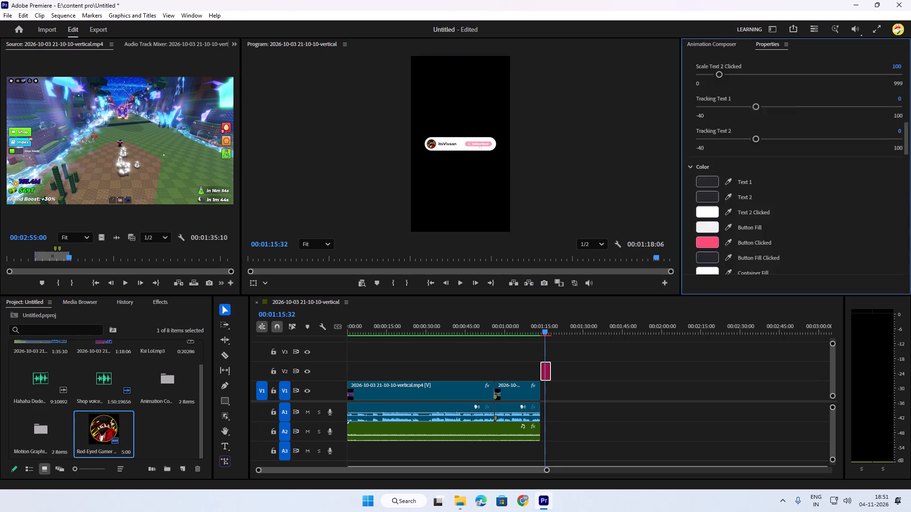
pyautogui.moveTo(910, 121); pyautogui.dragTo(910, 46)
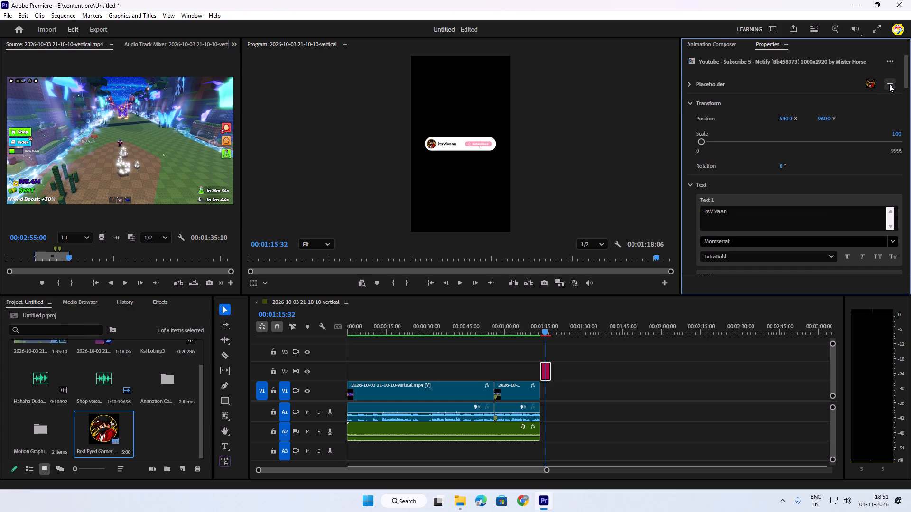
pyautogui.click(704, 88)
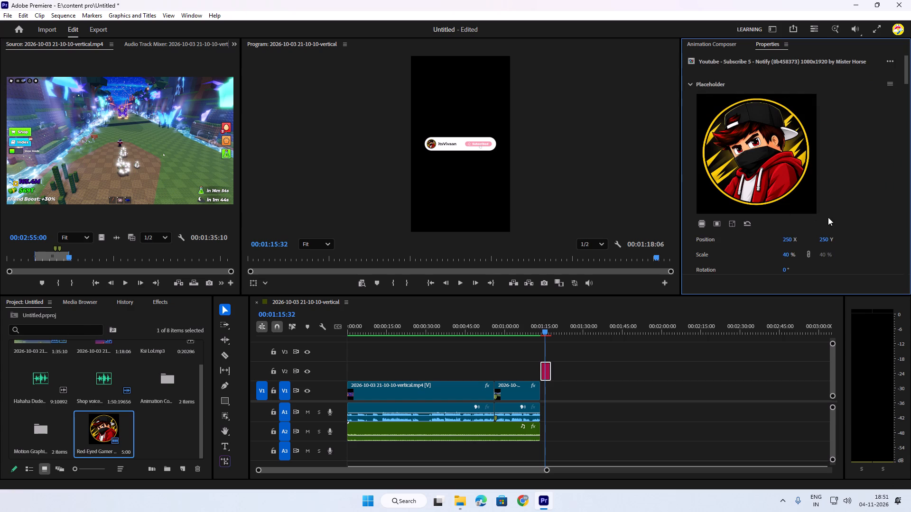
pyautogui.moveTo(822, 242); pyautogui.dragTo(824, 242)
pyautogui.moveTo(824, 242); pyautogui.dragTo(836, 241)
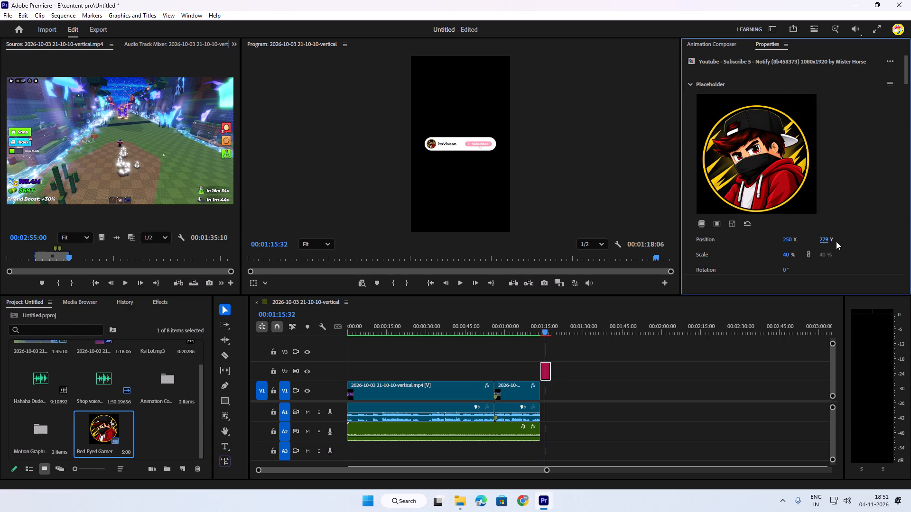
pyautogui.click(827, 243)
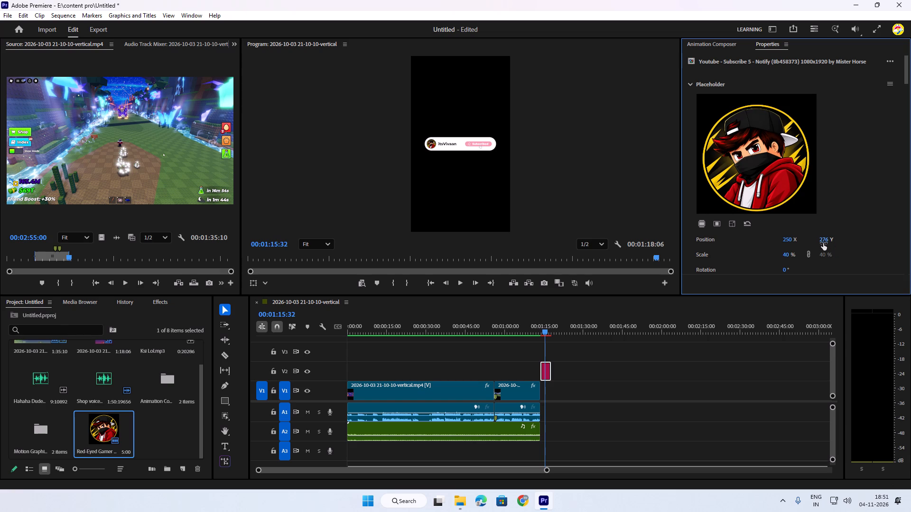
pyautogui.click(824, 243)
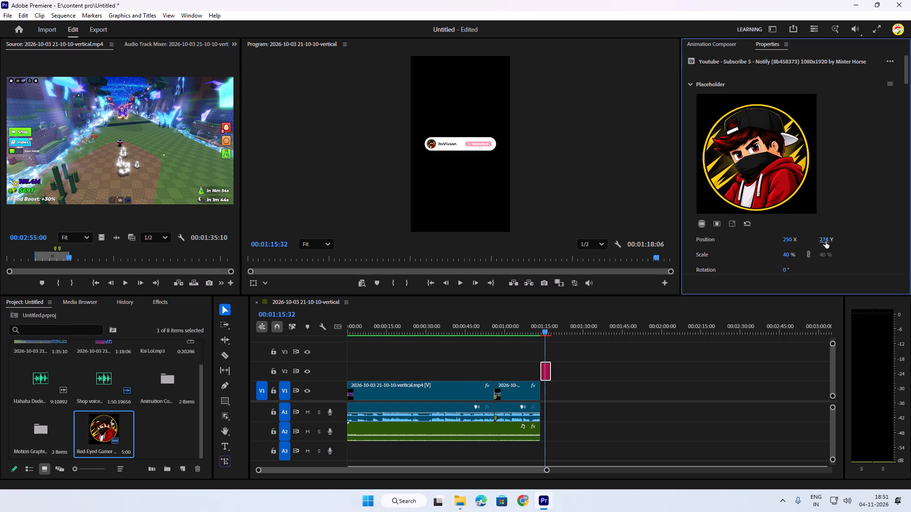
pyautogui.moveTo(826, 241); pyautogui.dragTo(821, 242)
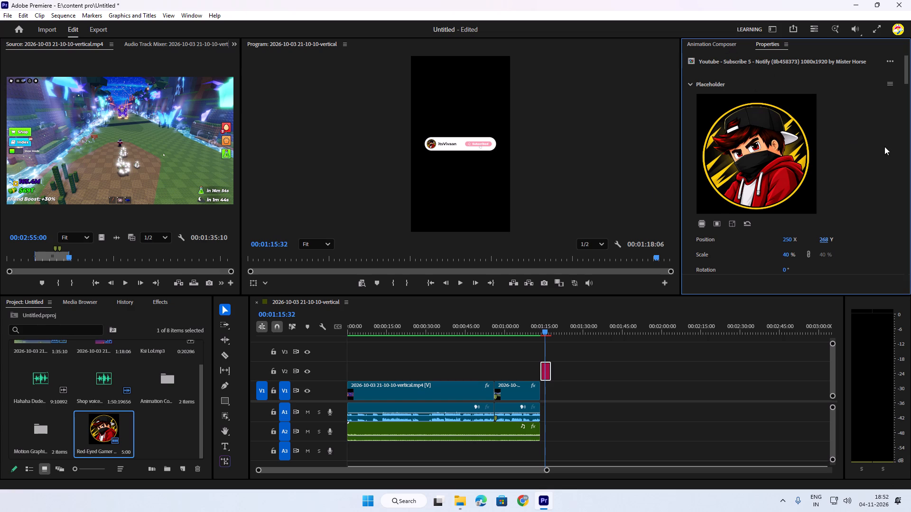
# Set the scale of the avatar image inside the Subscribe 5 placeholder to 42%.
pyautogui.moveTo(907, 77); pyautogui.dragTo(906, 87)
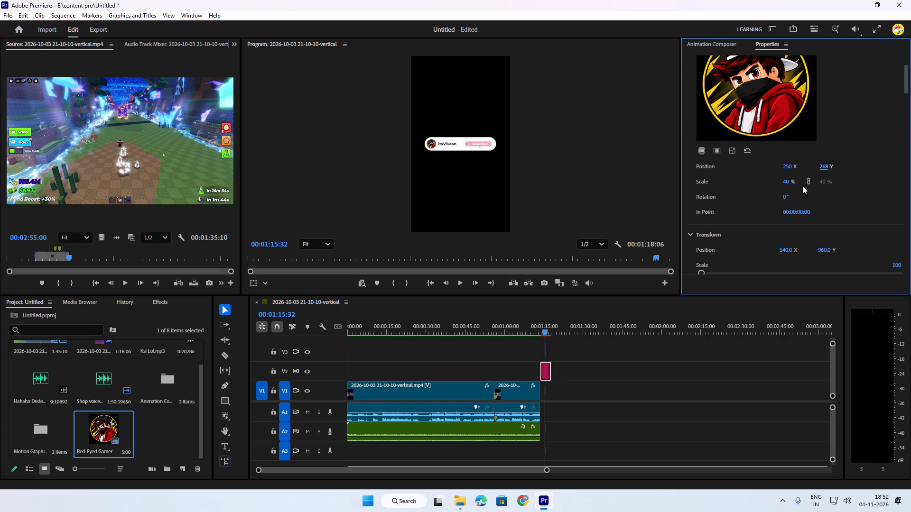
pyautogui.click(786, 184)
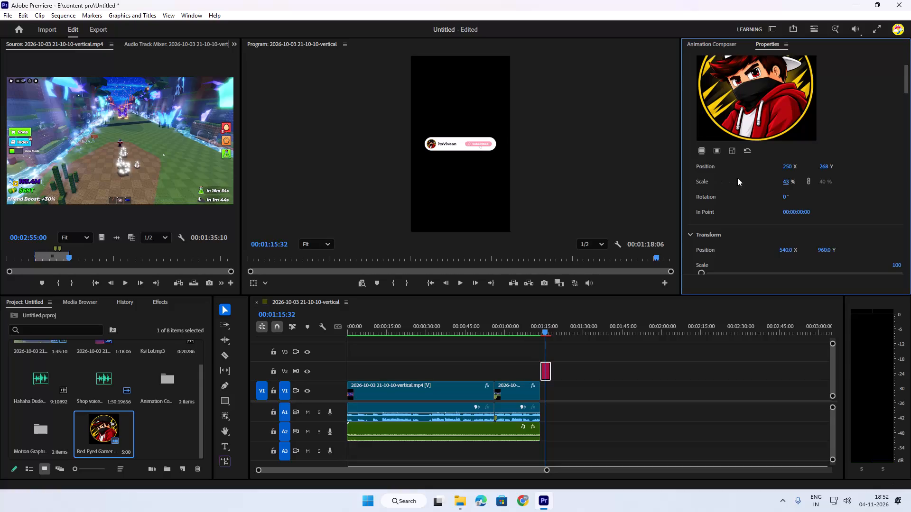
pyautogui.click(786, 185)
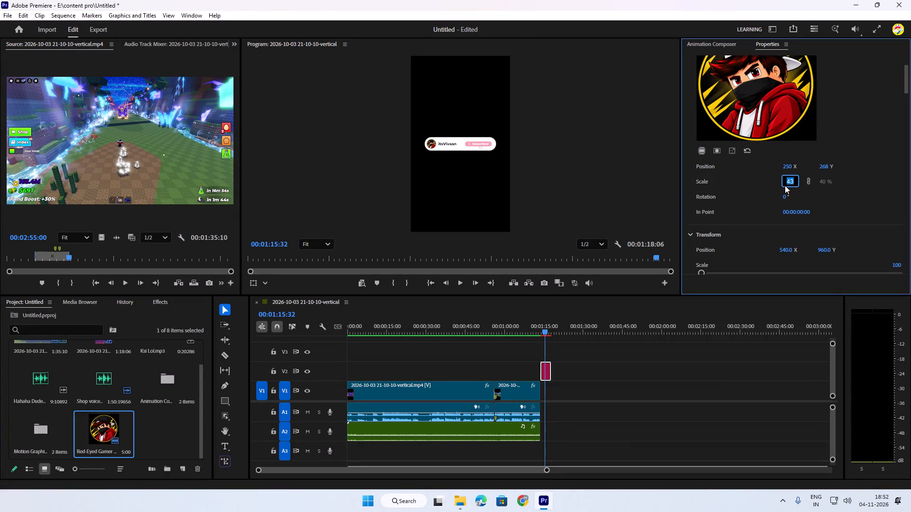
pyautogui.scroll(-1, 790, 183)
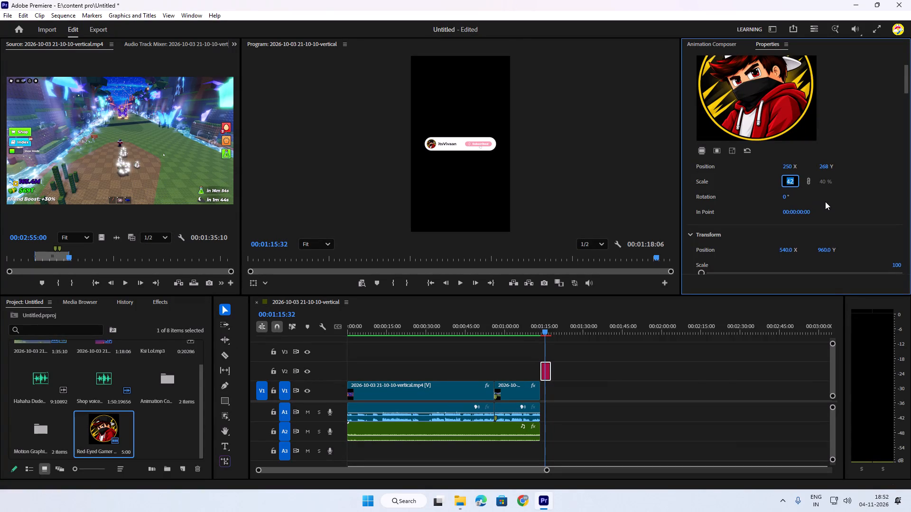
pyautogui.click(826, 201)
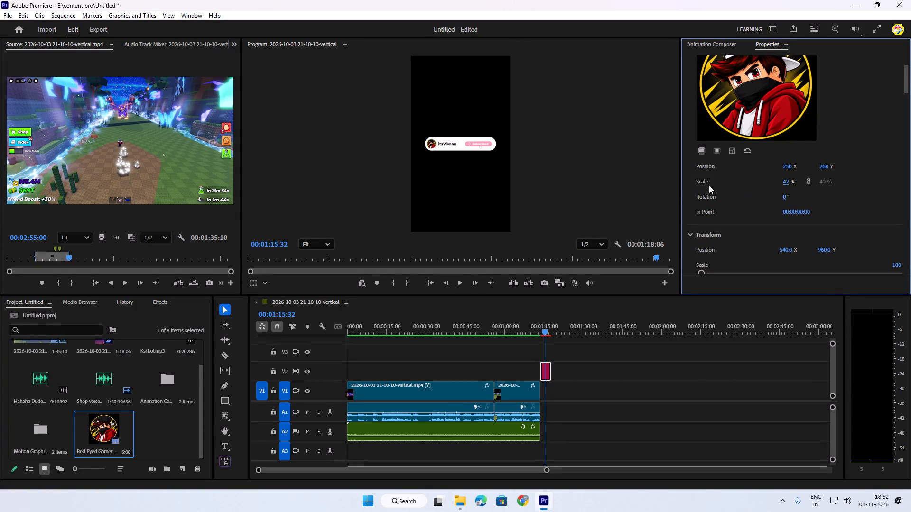
# Render the sequence's effects from In to Out.
pyautogui.click(548, 329)
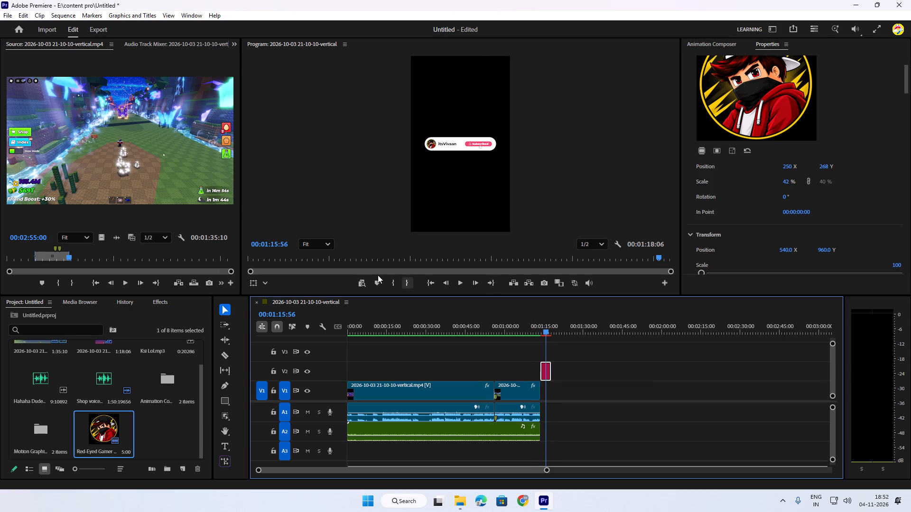
pyautogui.click(59, 15)
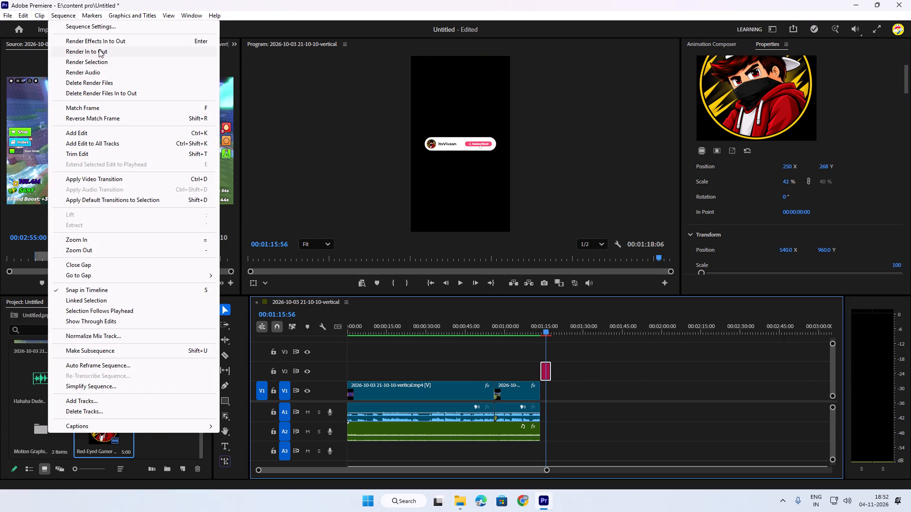
pyautogui.click(108, 43)
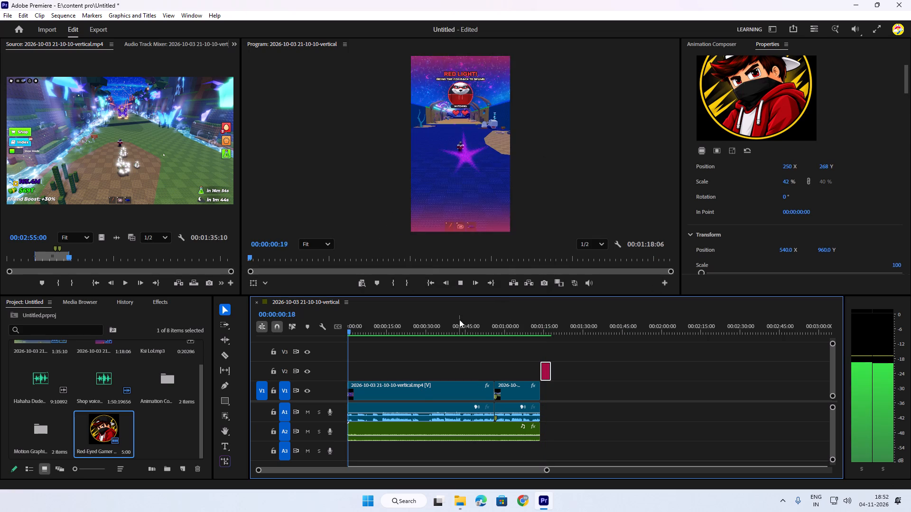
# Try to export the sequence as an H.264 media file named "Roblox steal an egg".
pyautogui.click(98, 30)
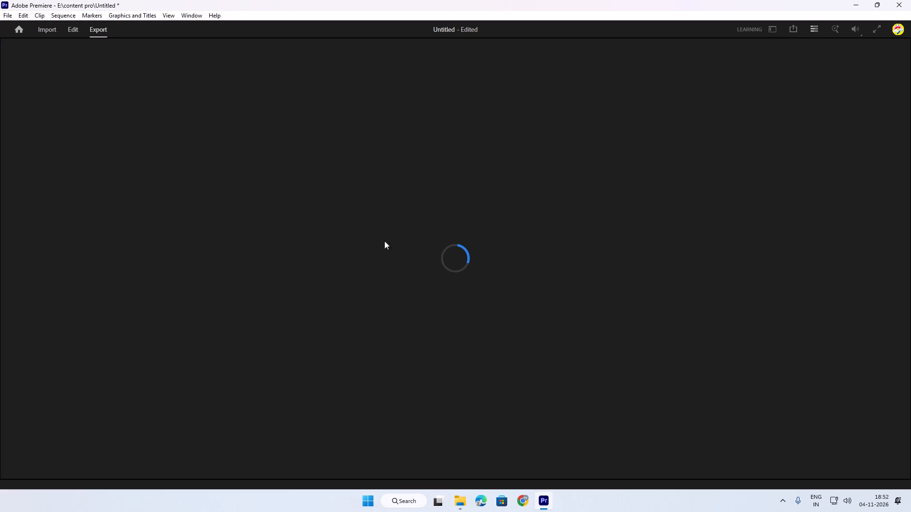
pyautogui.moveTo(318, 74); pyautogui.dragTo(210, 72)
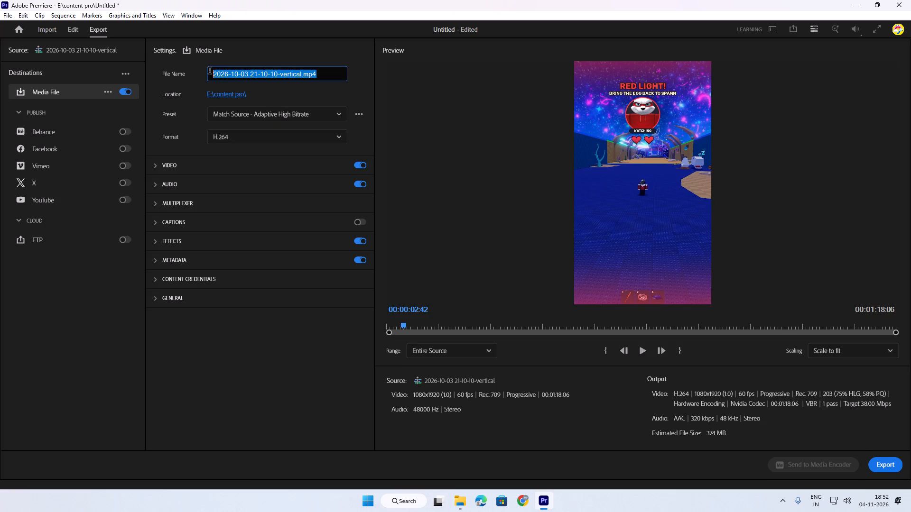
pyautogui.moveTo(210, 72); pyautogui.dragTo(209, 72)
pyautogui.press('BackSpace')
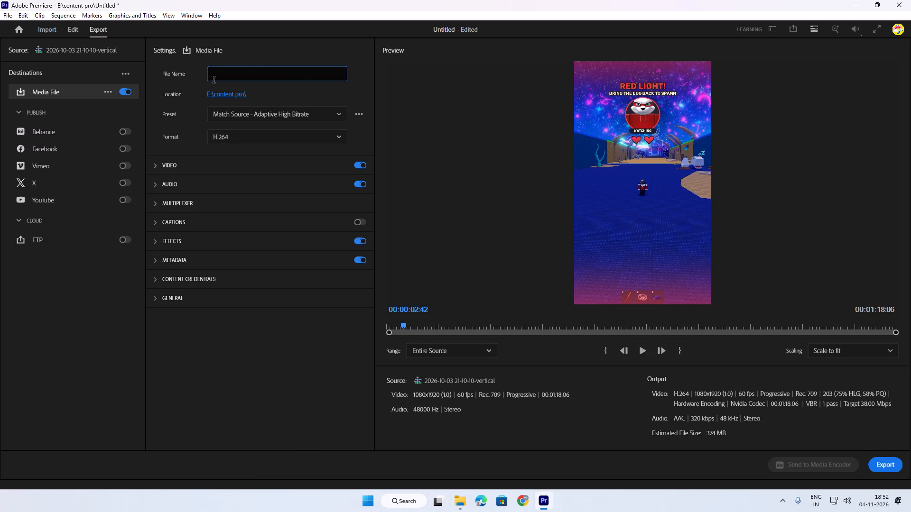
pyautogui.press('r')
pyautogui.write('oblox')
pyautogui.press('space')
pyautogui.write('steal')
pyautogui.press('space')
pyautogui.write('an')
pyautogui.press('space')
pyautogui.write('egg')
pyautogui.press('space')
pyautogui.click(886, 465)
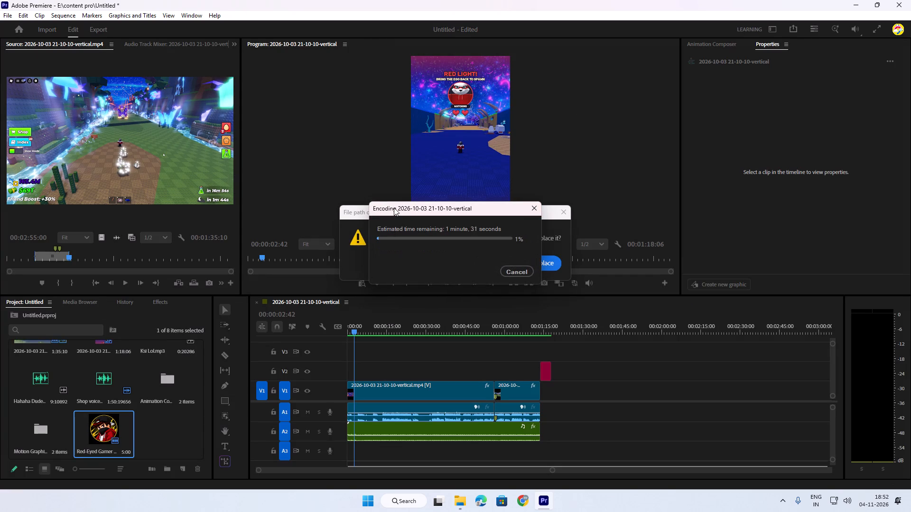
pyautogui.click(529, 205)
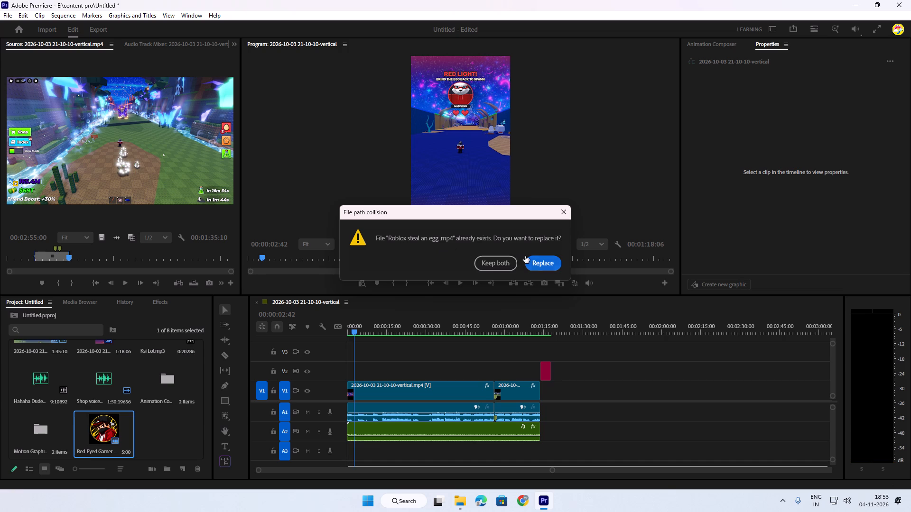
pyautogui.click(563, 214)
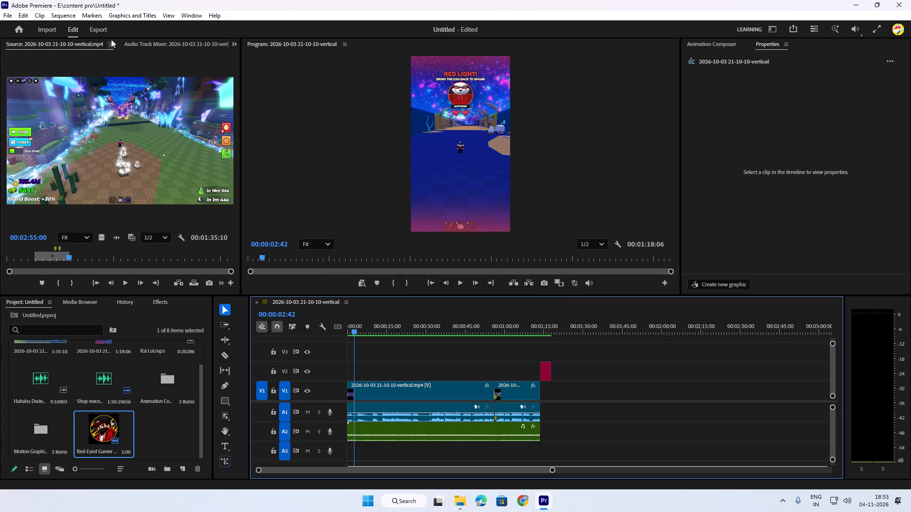
# Export the entire vertical sequence as an H.264 media file named "Roblox steal and egg new".
pyautogui.click(94, 29)
pyautogui.moveTo(325, 78); pyautogui.dragTo(209, 75)
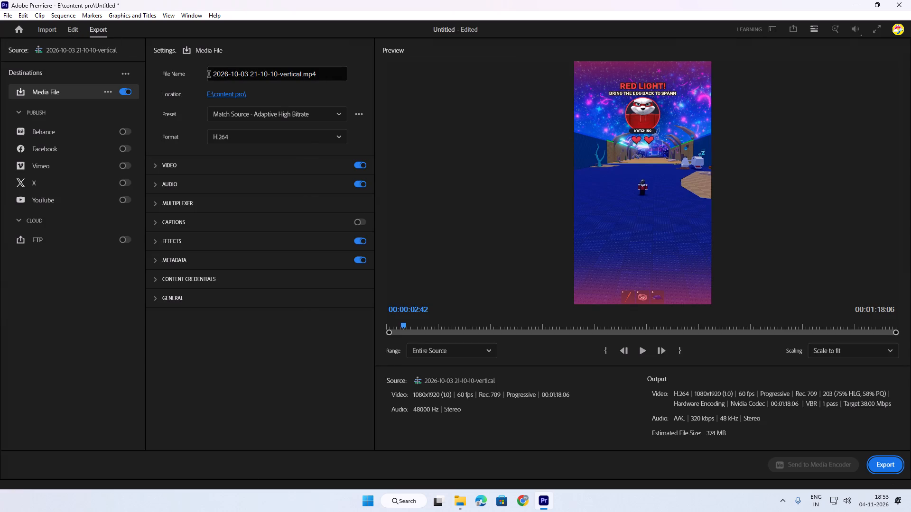
pyautogui.moveTo(209, 75); pyautogui.dragTo(203, 75)
pyautogui.moveTo(331, 77); pyautogui.dragTo(194, 73)
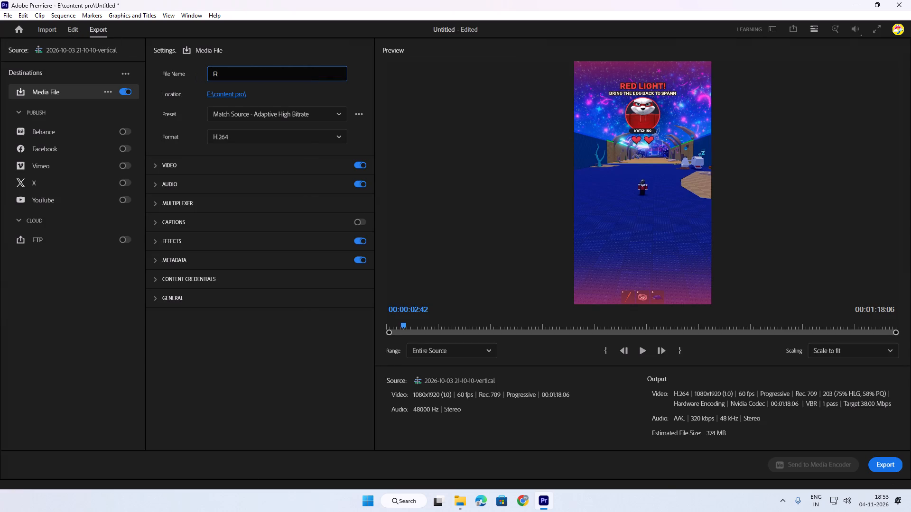
pyautogui.press('o')
pyautogui.write('blox steal and')
pyautogui.press('space')
pyautogui.press('r')
pyautogui.press('BackSpace')
pyautogui.press('e')
pyautogui.write('eg')
pyautogui.click(271, 73)
pyautogui.press('BackSpace')
pyautogui.press('g')
pyautogui.click(286, 74)
pyautogui.press('space')
pyautogui.write('new')
pyautogui.press('space')
pyautogui.click(887, 458)
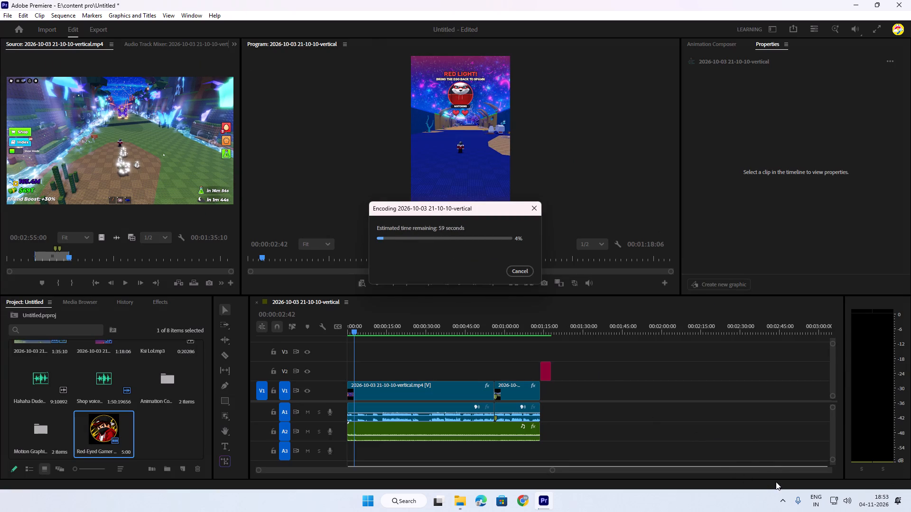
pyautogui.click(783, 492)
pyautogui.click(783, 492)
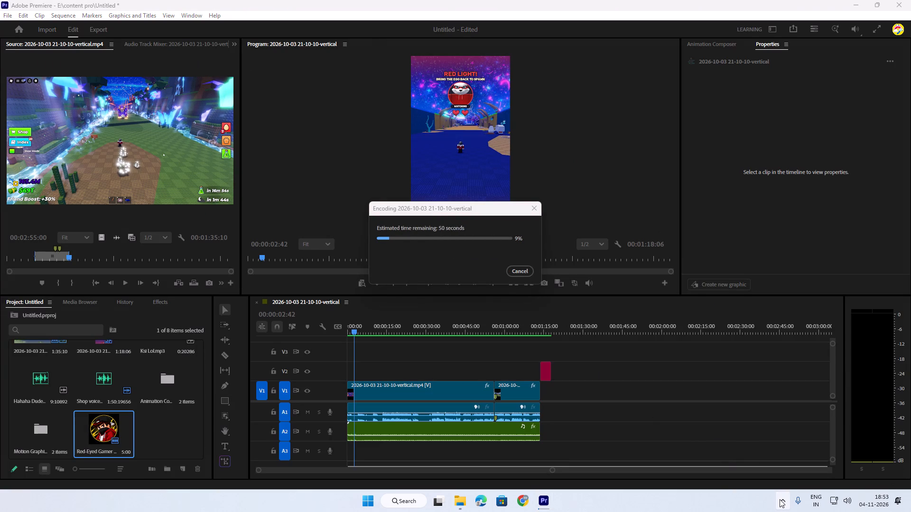
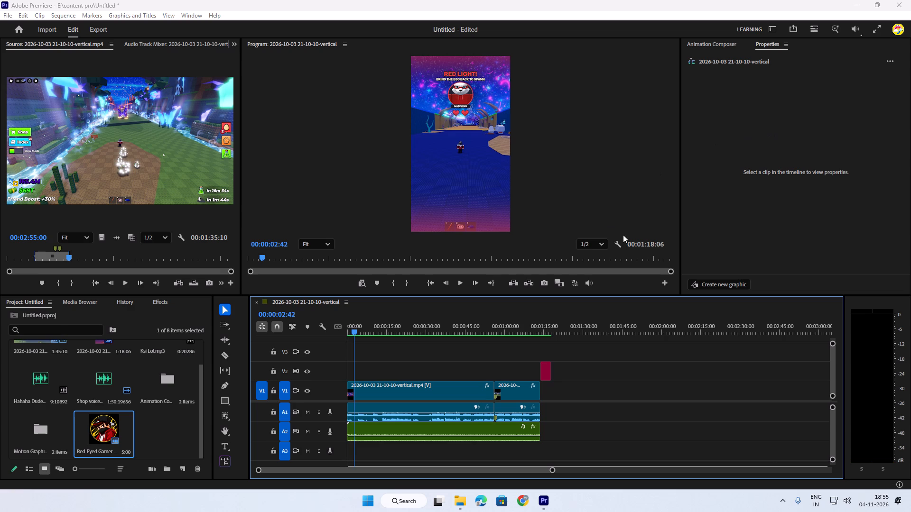
# Scrub back and forth through the vertical sequence to review the gameplay cuts and audio.
pyautogui.moveTo(357, 329); pyautogui.dragTo(355, 330)
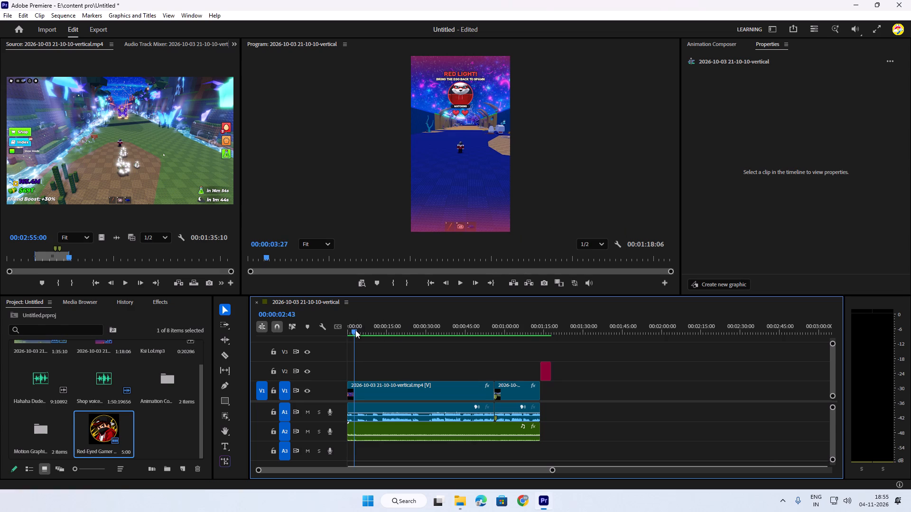
pyautogui.moveTo(355, 330); pyautogui.dragTo(428, 332)
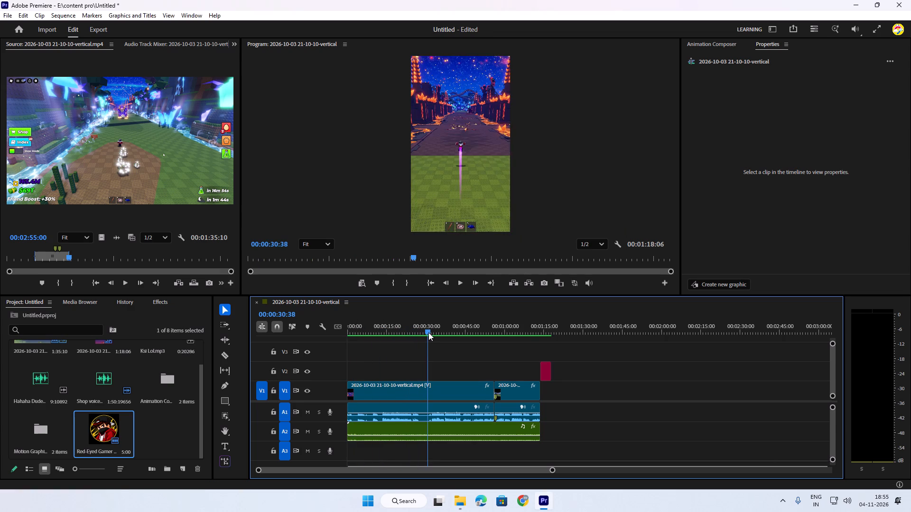
pyautogui.moveTo(428, 332); pyautogui.dragTo(410, 337)
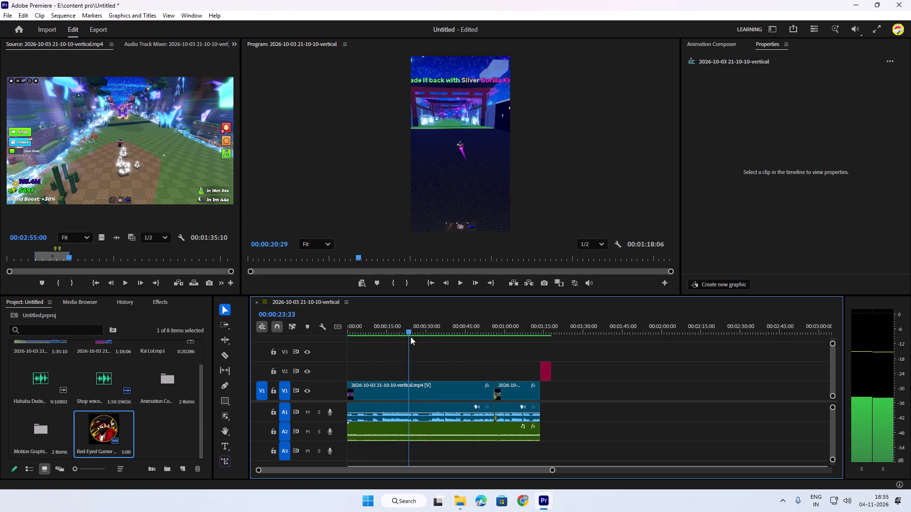
pyautogui.moveTo(410, 337); pyautogui.dragTo(347, 339)
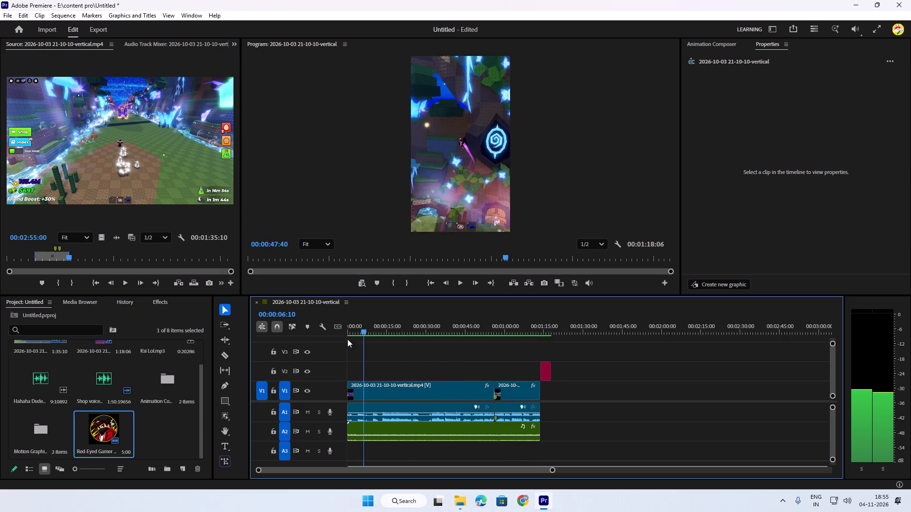
pyautogui.moveTo(347, 339); pyautogui.dragTo(474, 344)
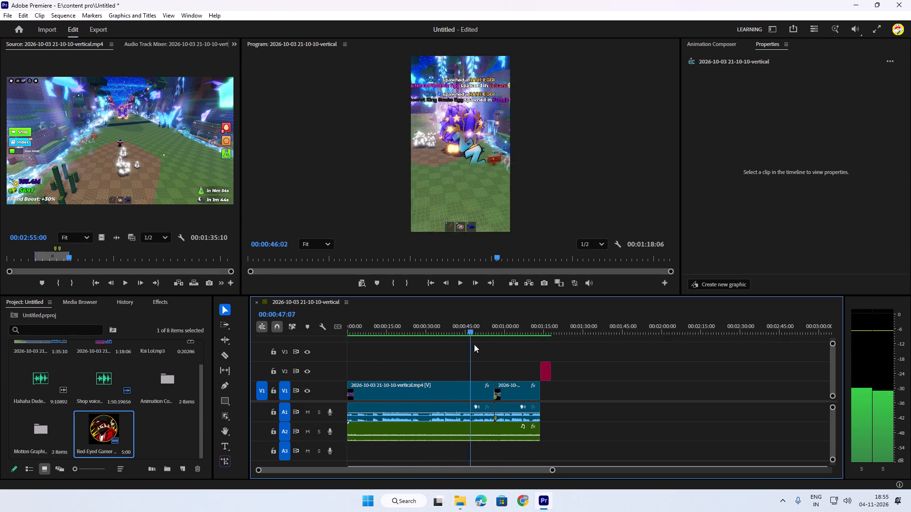
pyautogui.moveTo(474, 344); pyautogui.dragTo(515, 345)
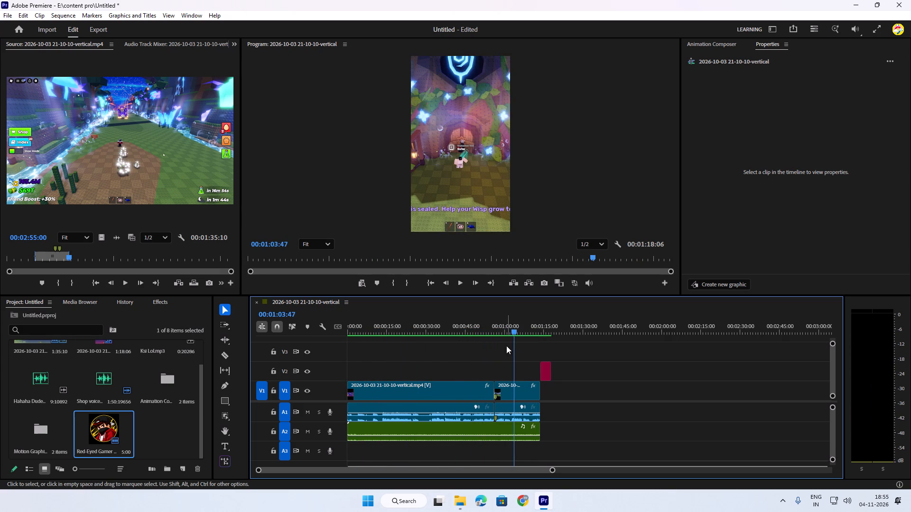
pyautogui.click(505, 346)
pyautogui.moveTo(513, 334); pyautogui.dragTo(521, 338)
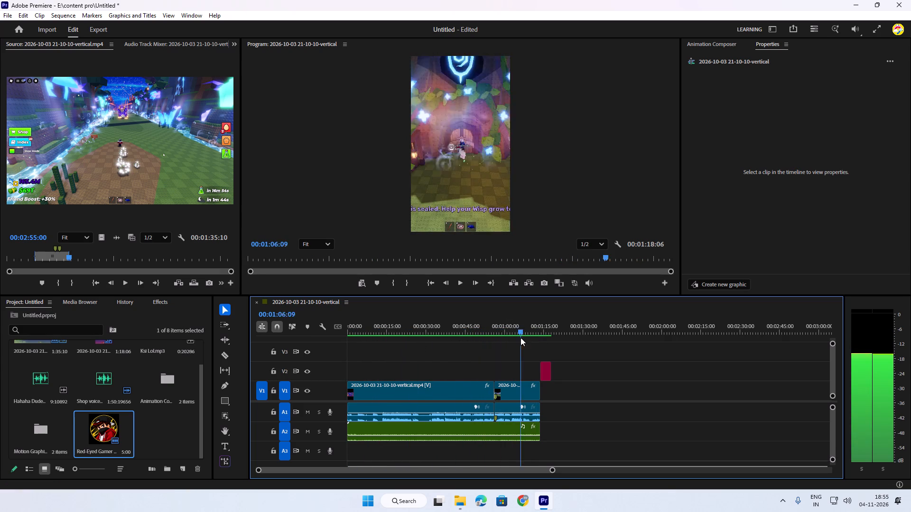
pyautogui.moveTo(521, 338); pyautogui.dragTo(504, 337)
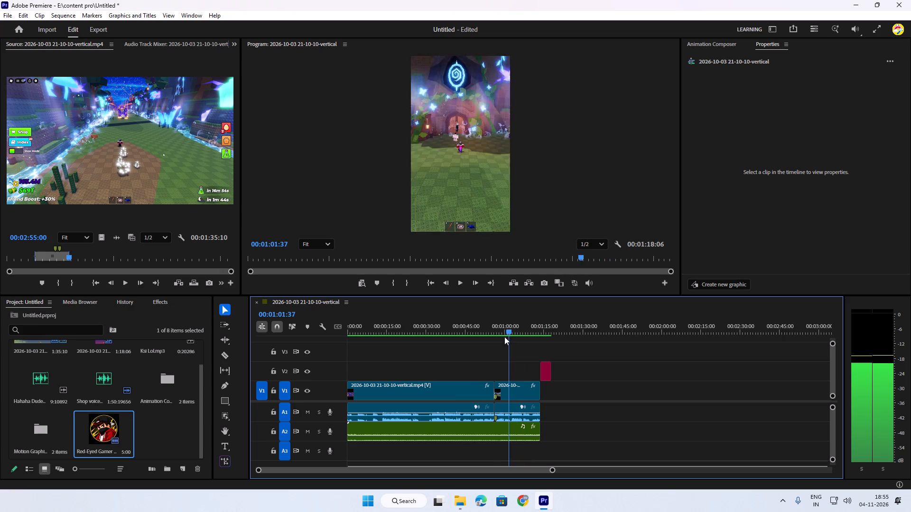
pyautogui.moveTo(504, 337); pyautogui.dragTo(534, 343)
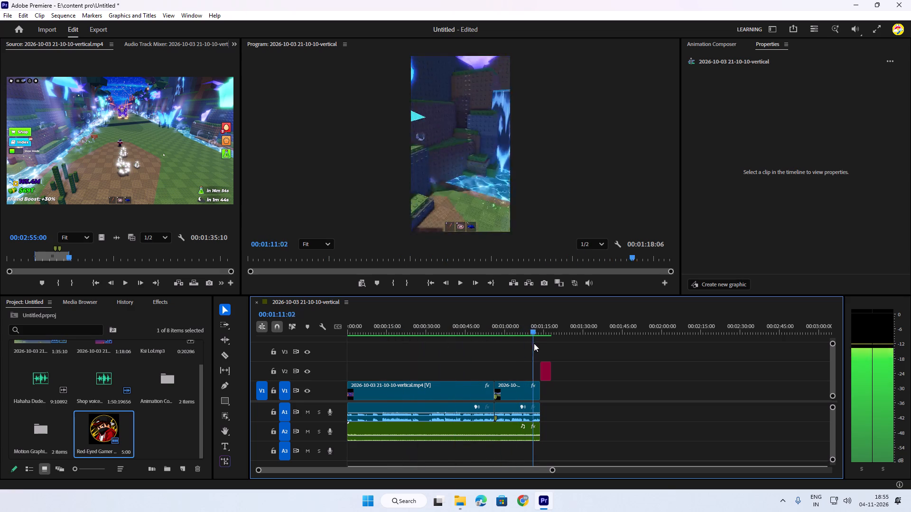
pyautogui.moveTo(534, 343); pyautogui.dragTo(493, 343)
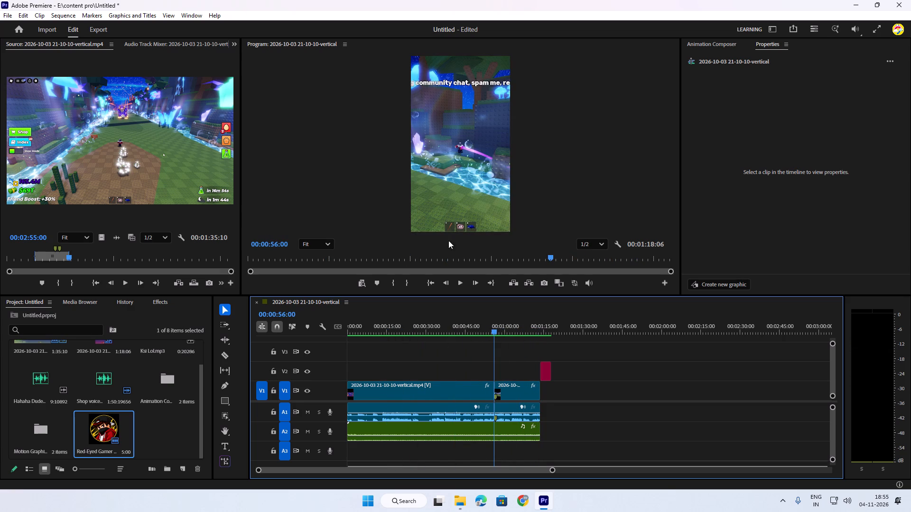
# Open the exported "Roblox steal and egg new" video from the content pro folder on drive E and watch it through.
pyautogui.click(461, 493)
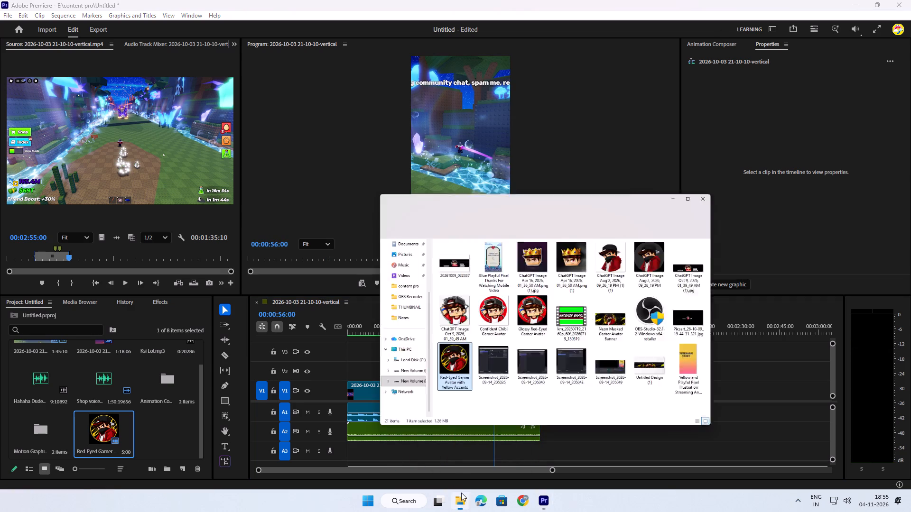
pyautogui.click(389, 331)
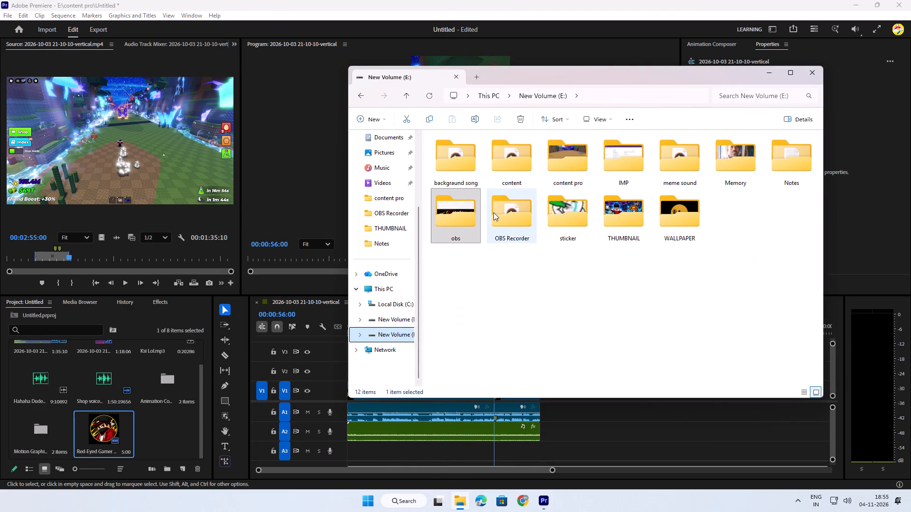
pyautogui.doubleClick(569, 156)
pyautogui.scroll(-6, 540, 264)
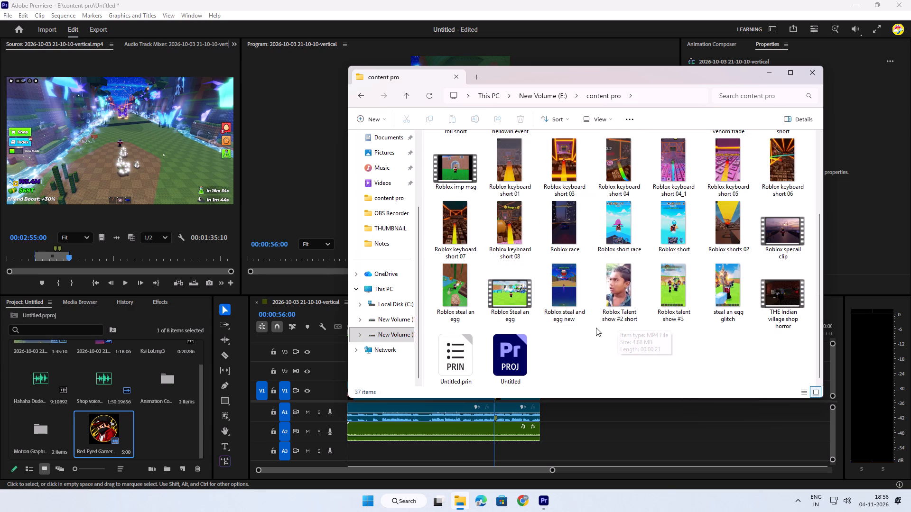
pyautogui.click(564, 309)
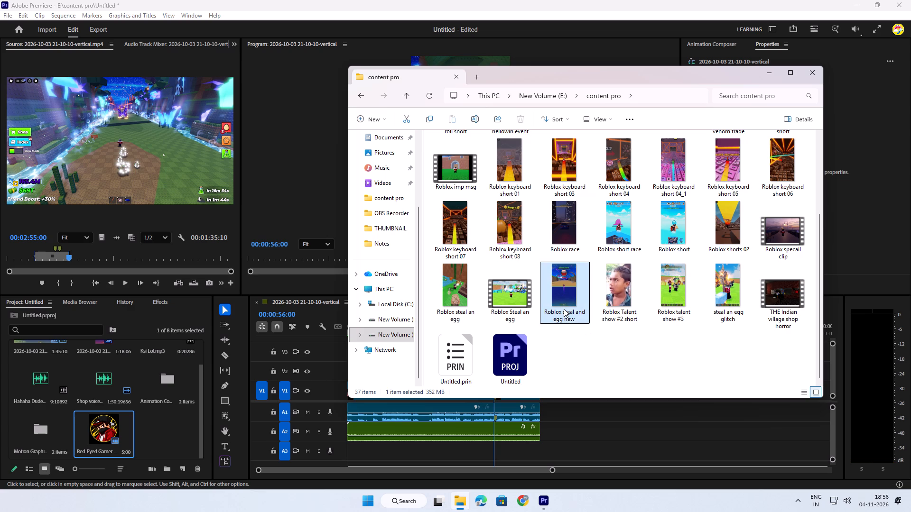
pyautogui.click(564, 309)
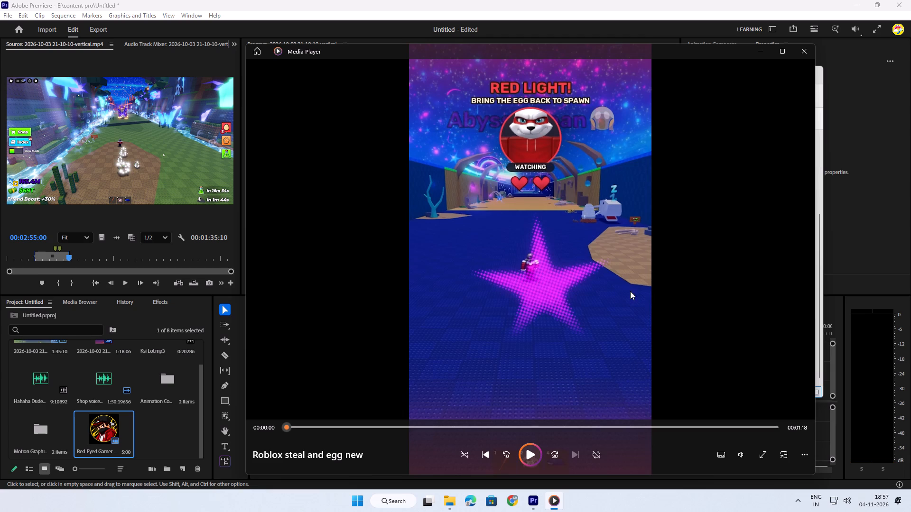
pyautogui.click(801, 55)
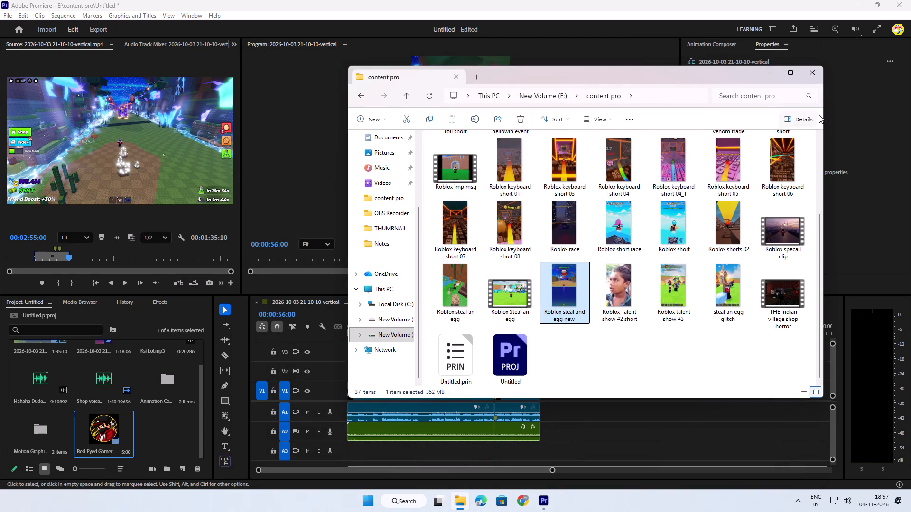
pyautogui.click(807, 75)
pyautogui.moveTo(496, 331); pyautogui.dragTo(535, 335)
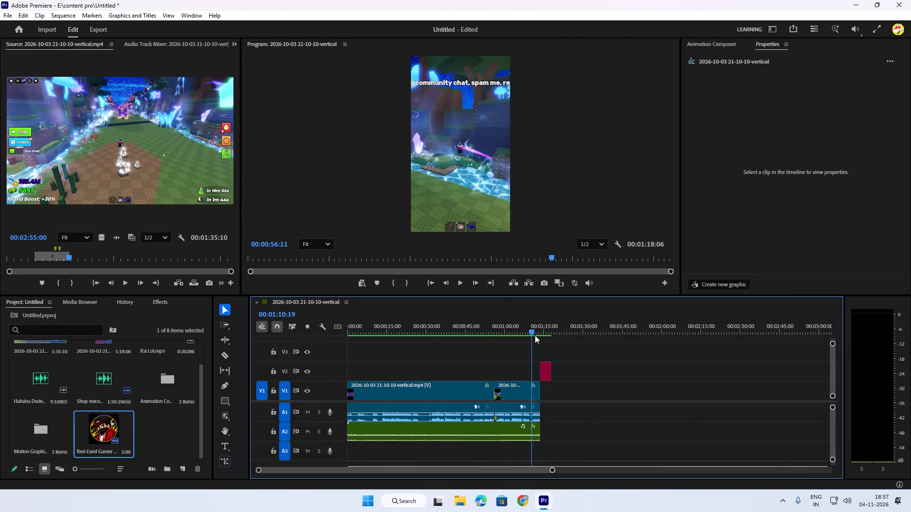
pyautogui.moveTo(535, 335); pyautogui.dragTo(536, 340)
# Close the project and quit the video editor.
pyautogui.click(910, 0)
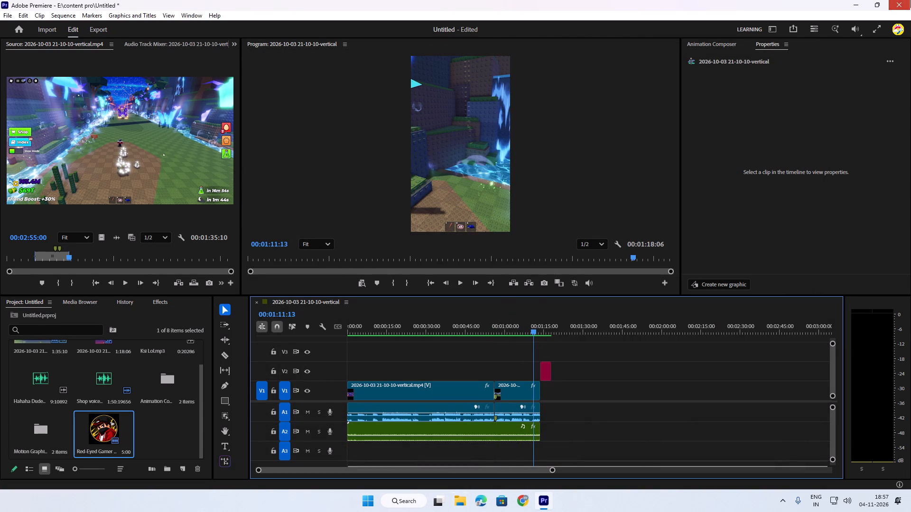
pyautogui.click(456, 275)
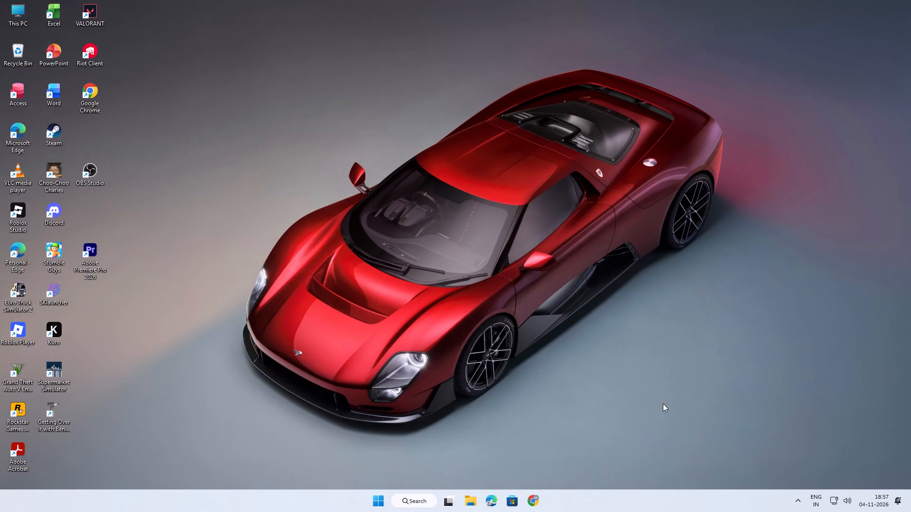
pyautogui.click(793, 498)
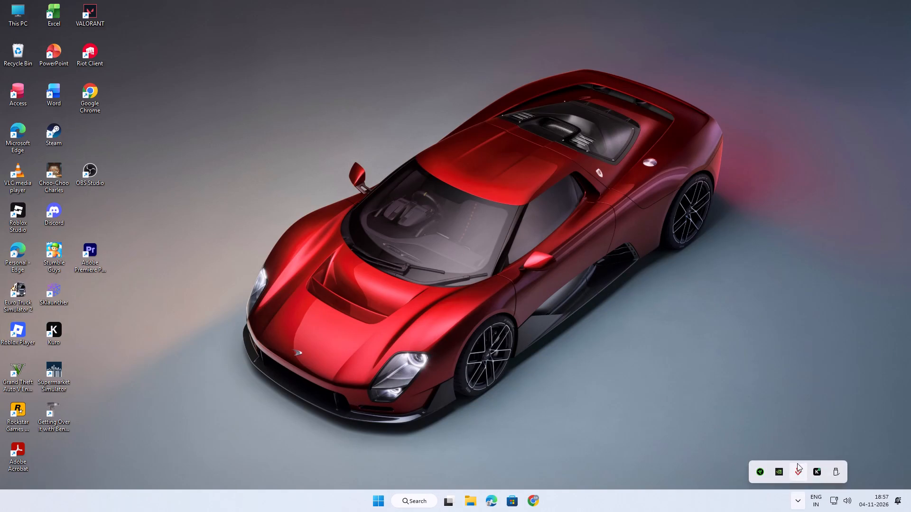